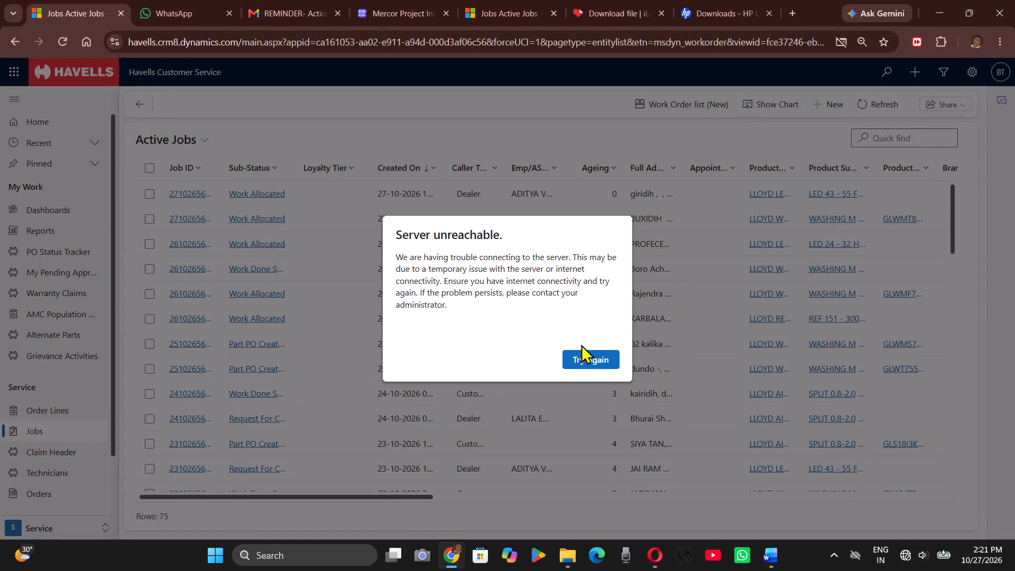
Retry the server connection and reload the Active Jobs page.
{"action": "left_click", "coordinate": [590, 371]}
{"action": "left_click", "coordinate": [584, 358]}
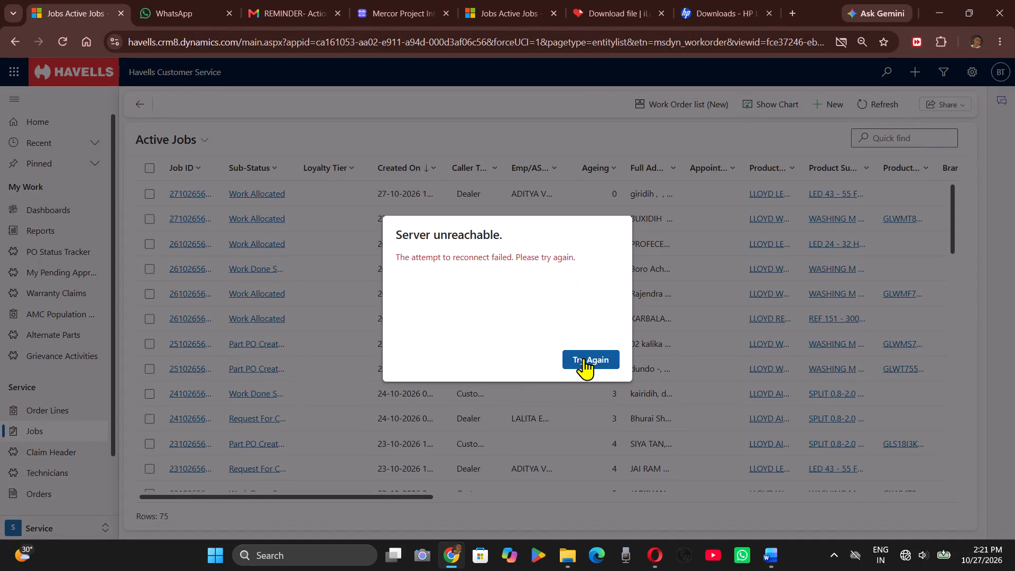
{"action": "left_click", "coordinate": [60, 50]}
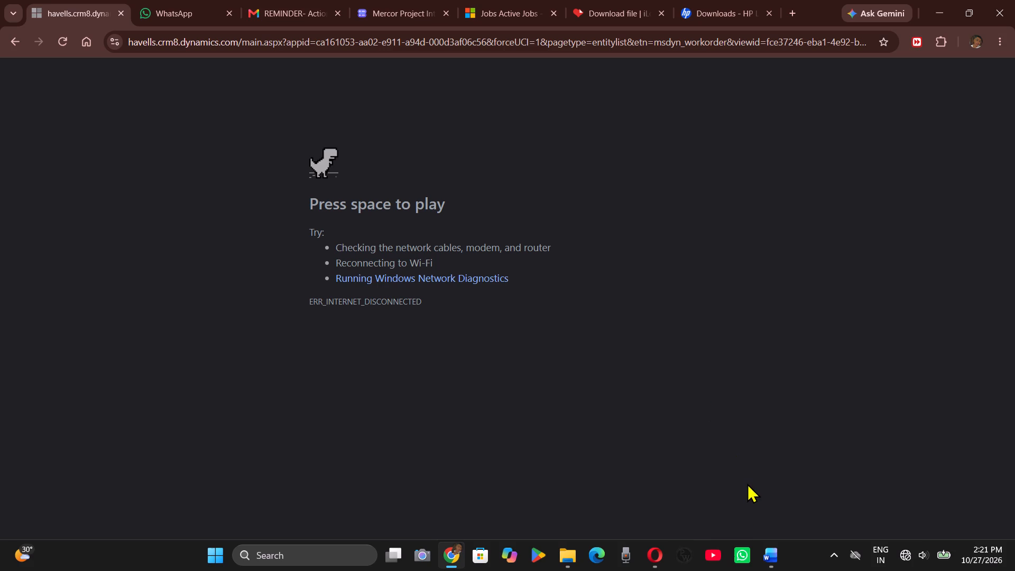
Check the quick settings for network options and view the Bluetooth device list.
{"action": "left_click", "coordinate": [902, 551]}
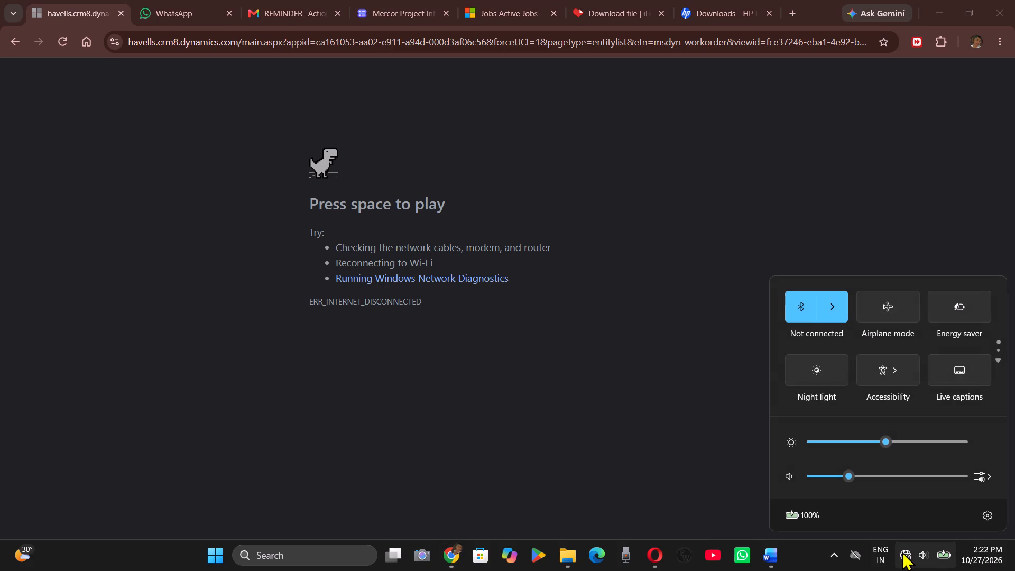
{"action": "left_click", "coordinate": [838, 310]}
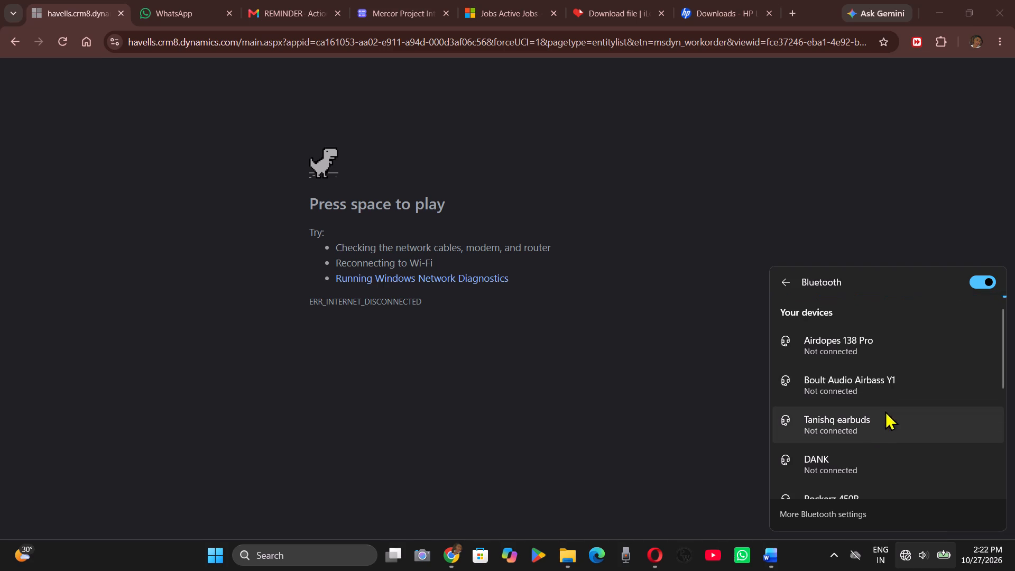
Close the browser window.
{"action": "left_click", "coordinate": [1004, 10]}
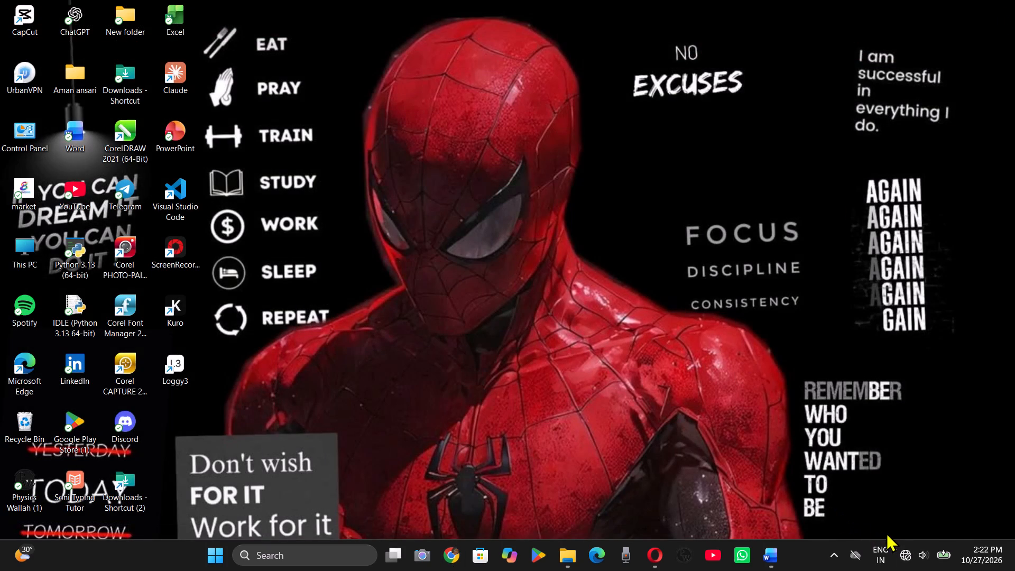
Open the Network & internet settings and run the Get Help connection troubleshooter.
{"action": "left_click", "coordinate": [905, 542]}
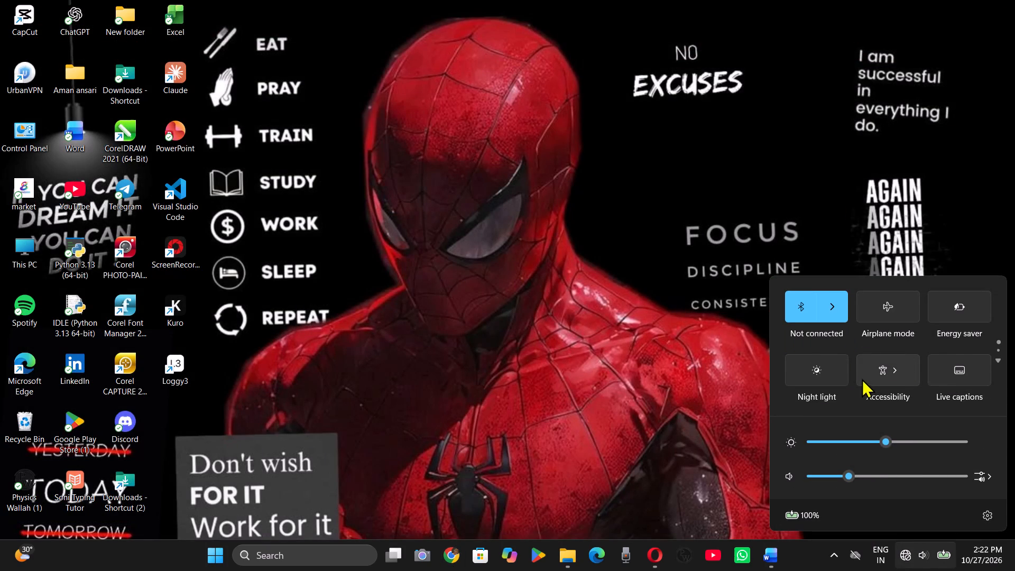
{"action": "left_click", "coordinate": [984, 514]}
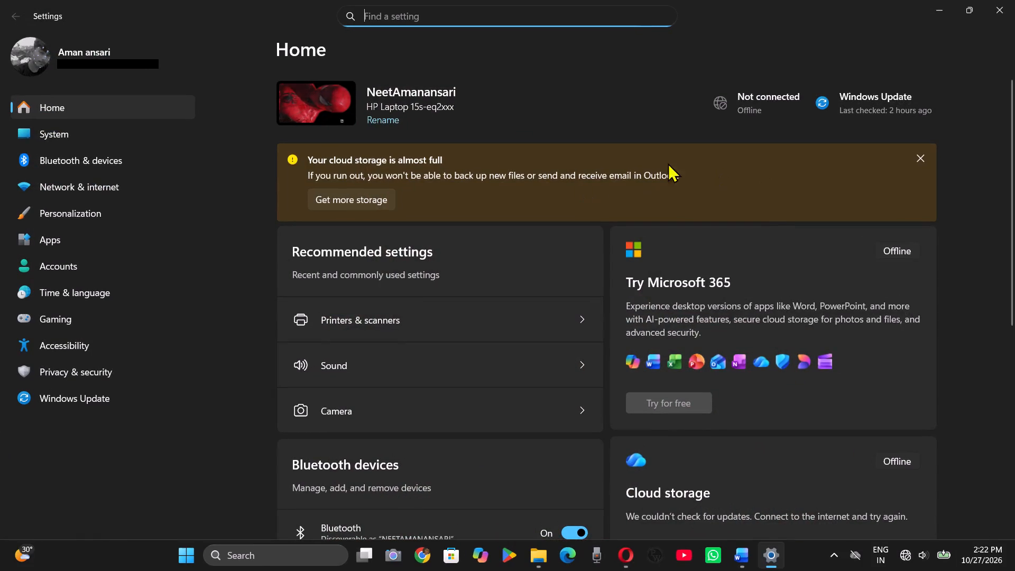
{"action": "left_click", "coordinate": [730, 96]}
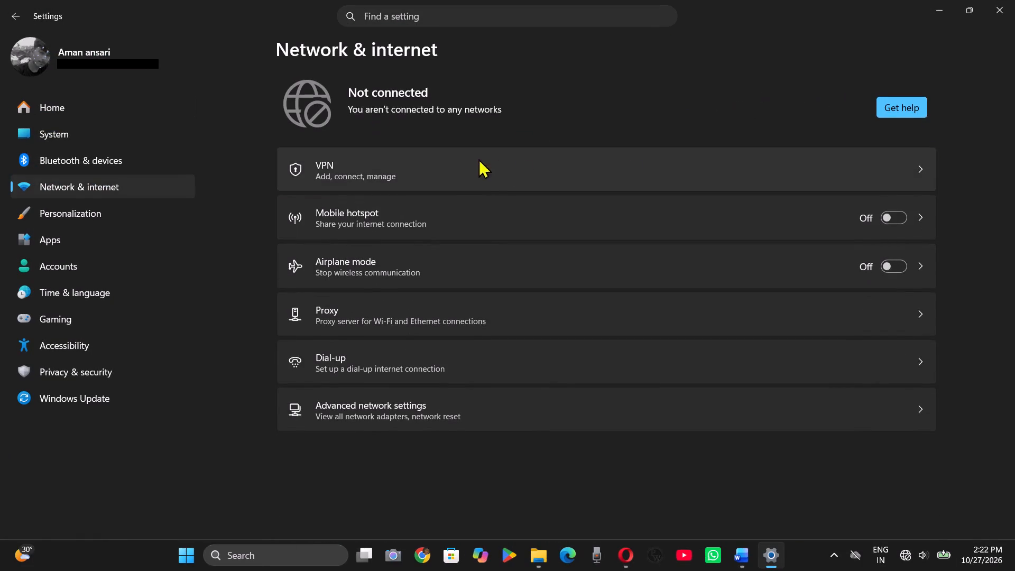
{"action": "left_click", "coordinate": [897, 105]}
{"action": "left_click_drag", "start_coordinate": [903, 97], "coordinate": [903, 110]}
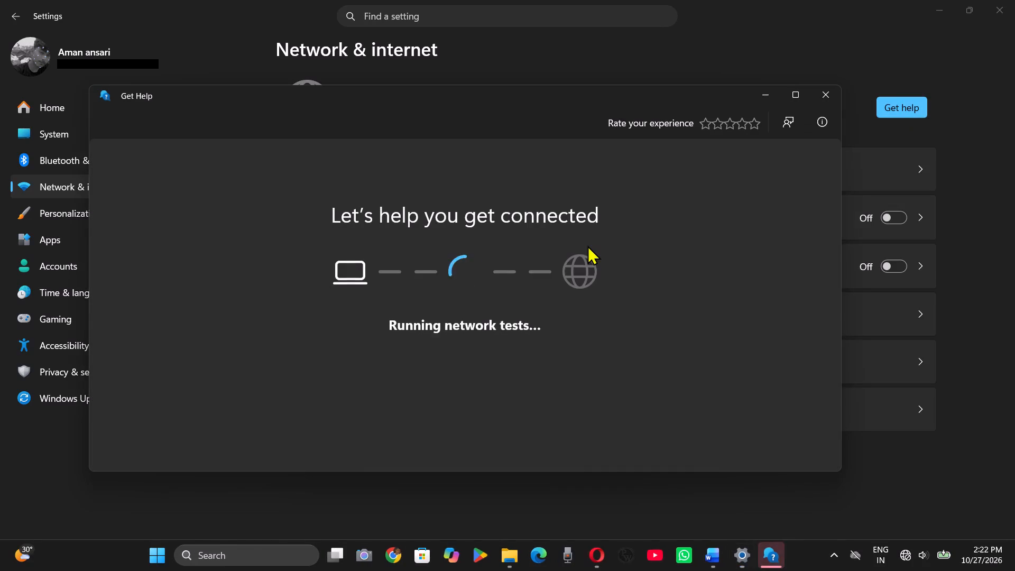
Start the Wi-Fi driver re-installation recommended by the network troubleshooter.
{"action": "left_click", "coordinate": [340, 436]}
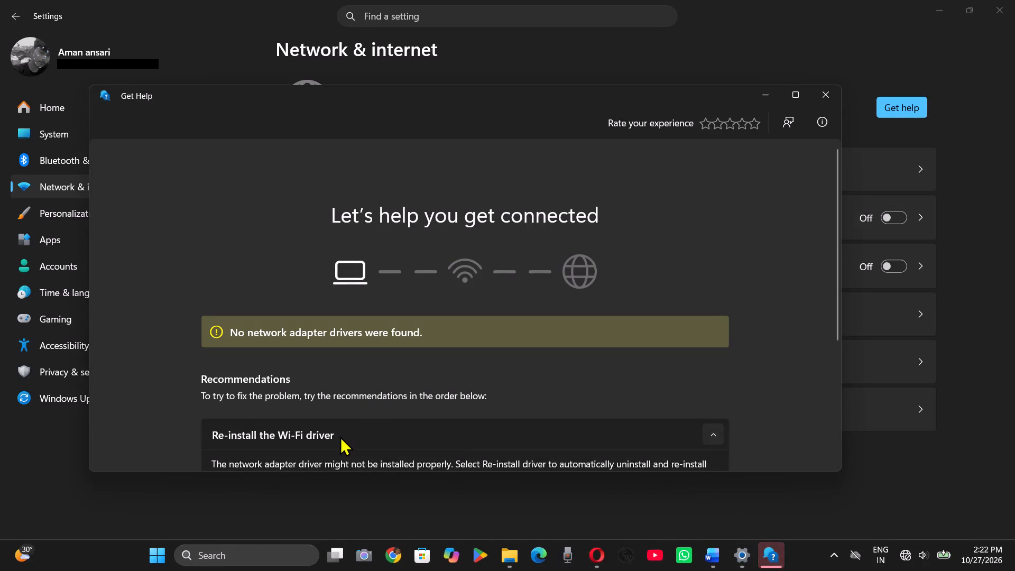
{"action": "left_click", "coordinate": [355, 436]}
{"action": "scroll", "coordinate": [355, 436], "scroll_direction": "down", "scroll_amount": 1}
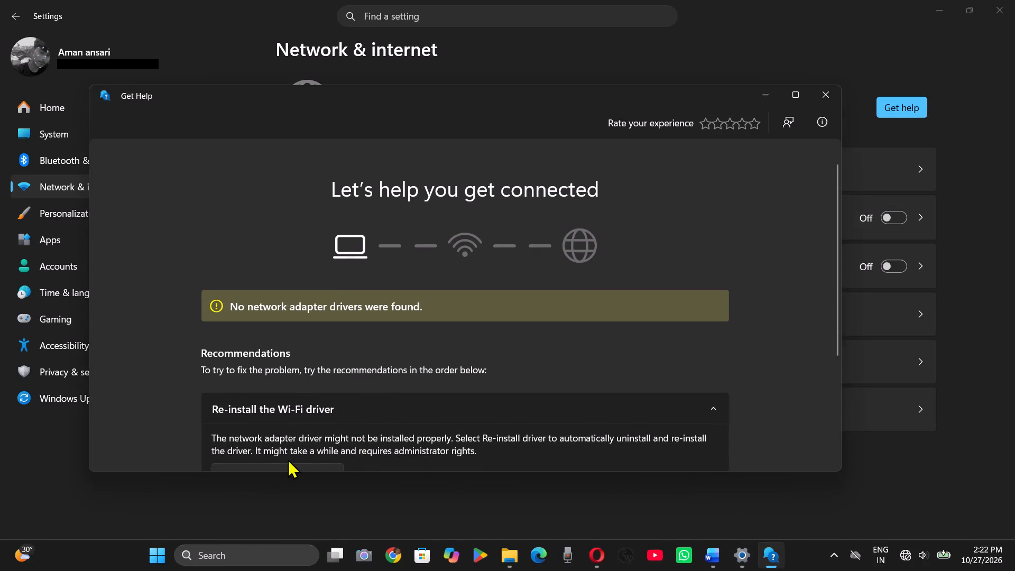
{"action": "scroll", "coordinate": [288, 459], "scroll_direction": "down", "scroll_amount": 1}
{"action": "left_click", "coordinate": [286, 454]}
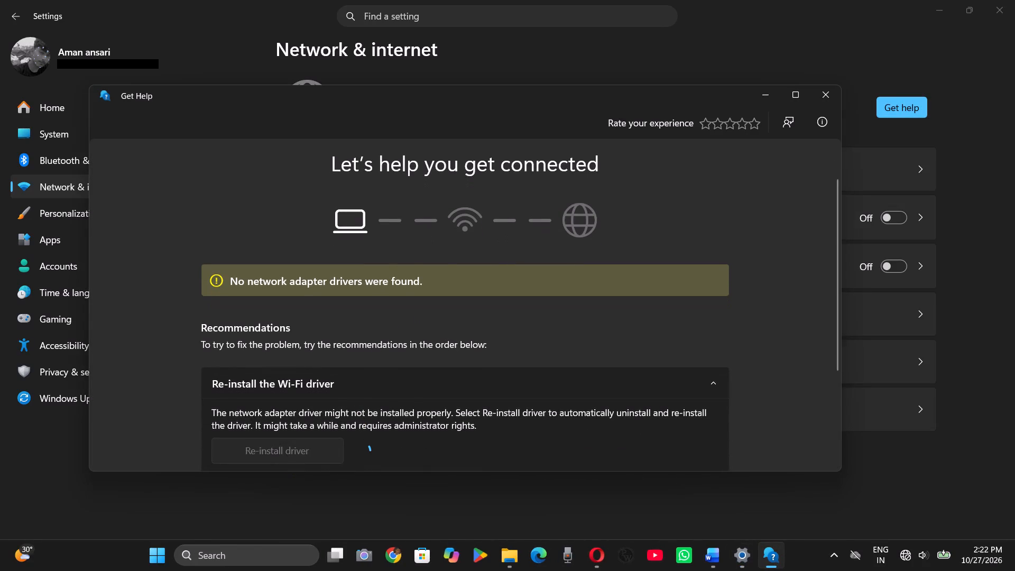
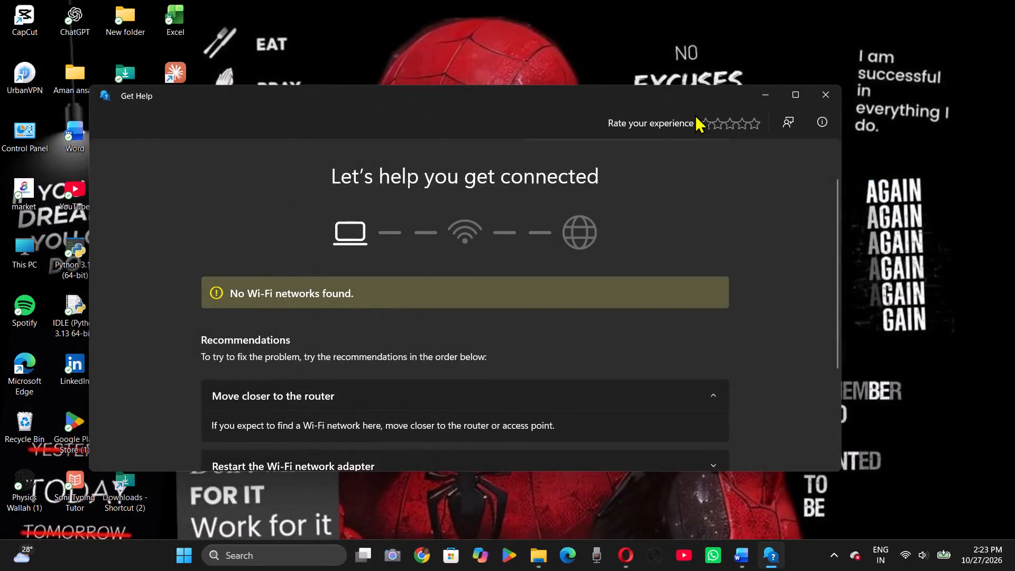
Close the Get Help network troubleshooter window.
{"action": "left_click", "coordinate": [827, 89]}
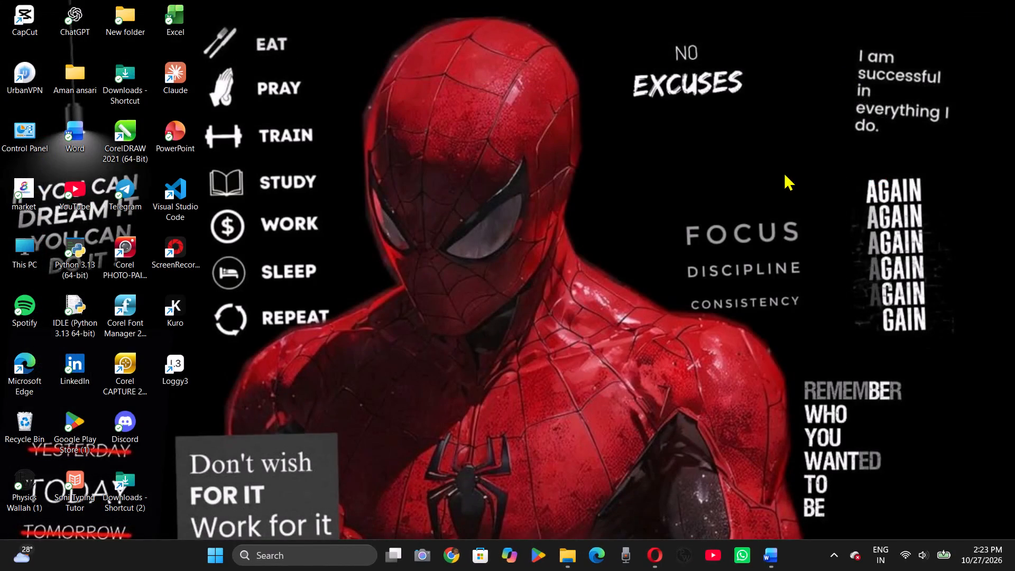
Launch Google Chrome and open the havells shortcut on the new tab page.
{"action": "left_click", "coordinate": [447, 551]}
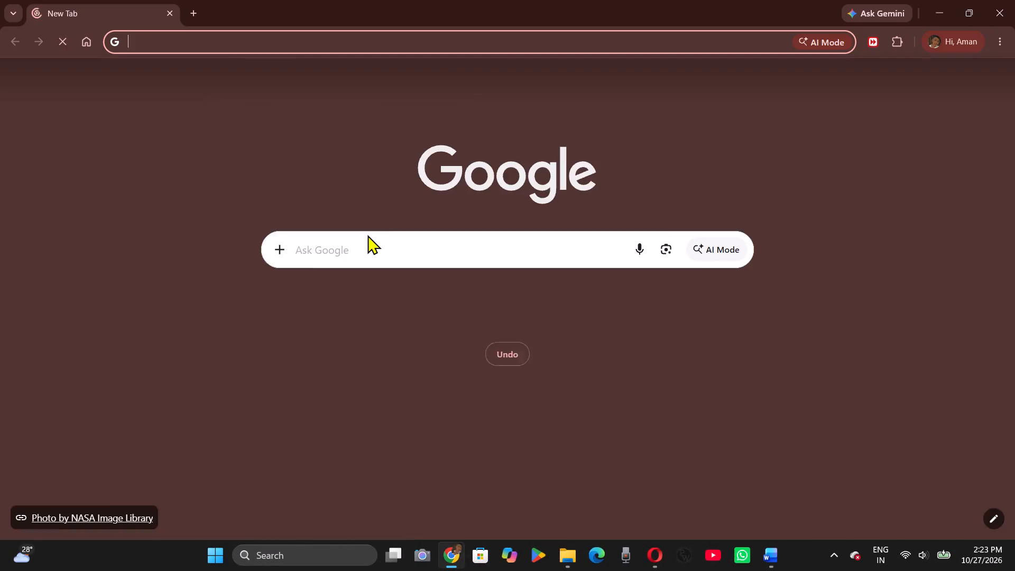
{"action": "left_click", "coordinate": [612, 361]}
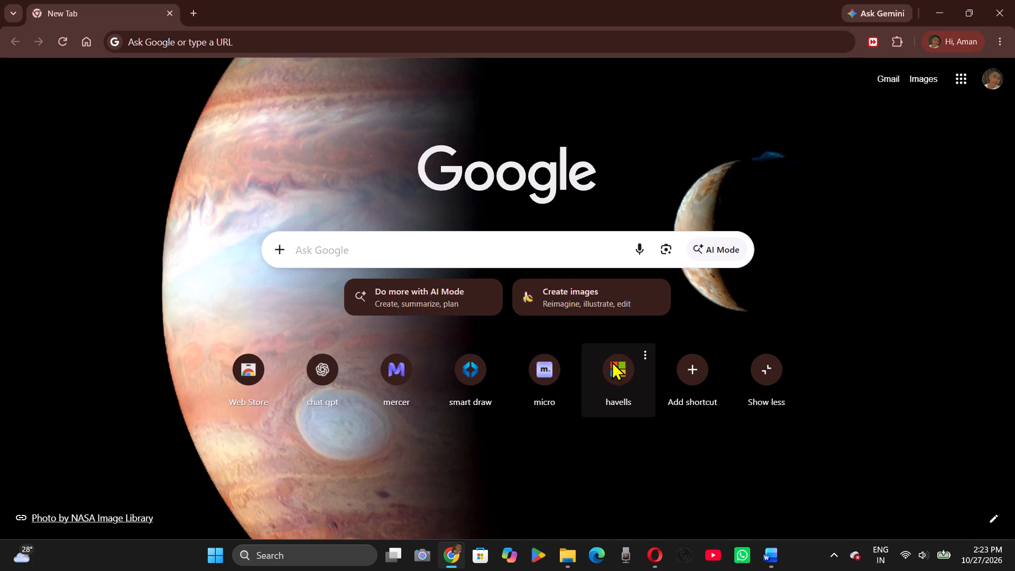
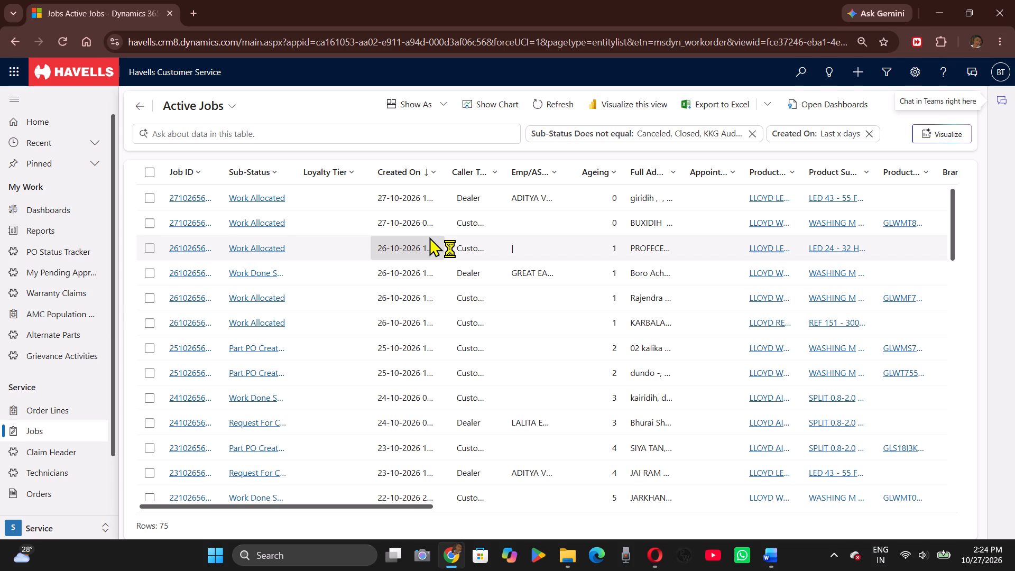
Open a new browser tab alongside the Havells Active Jobs page.
{"action": "left_click", "coordinate": [191, 11]}
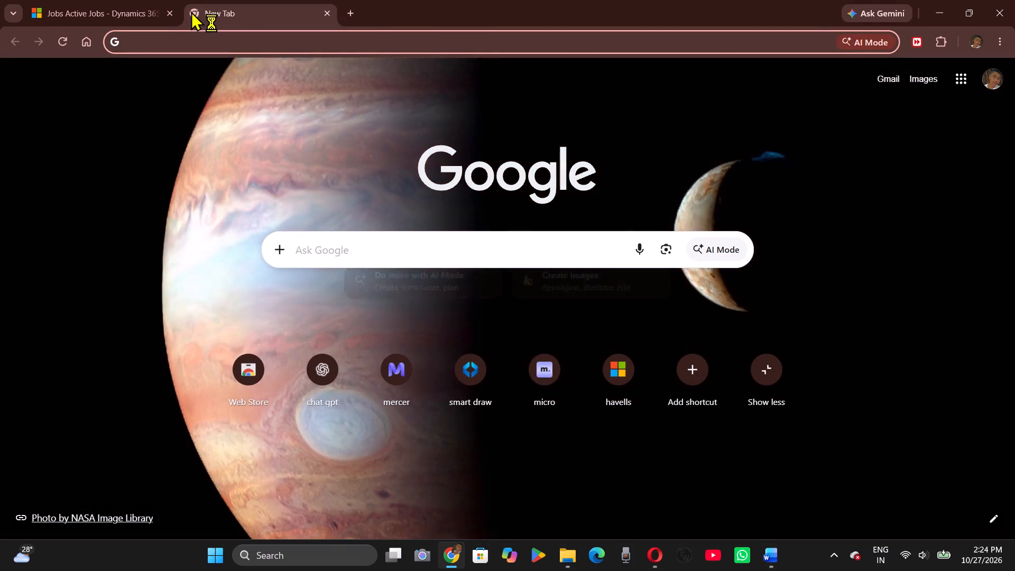
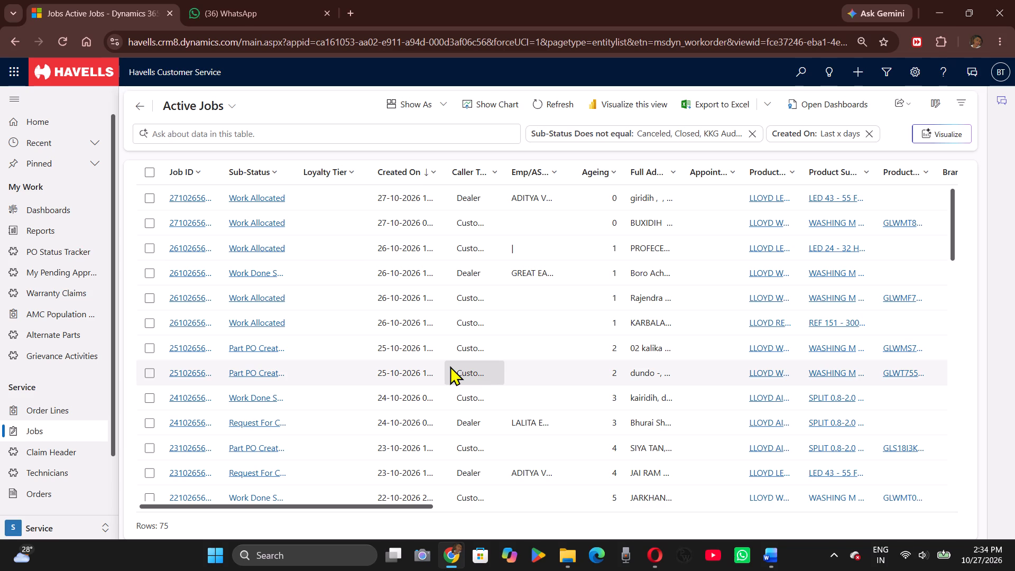
Open the Lloyd washing machine job created 27-10-2026 with the Drain Problem complaint from the active jobs list.
{"action": "scroll", "coordinate": [450, 366], "scroll_direction": "left", "scroll_amount": 3}
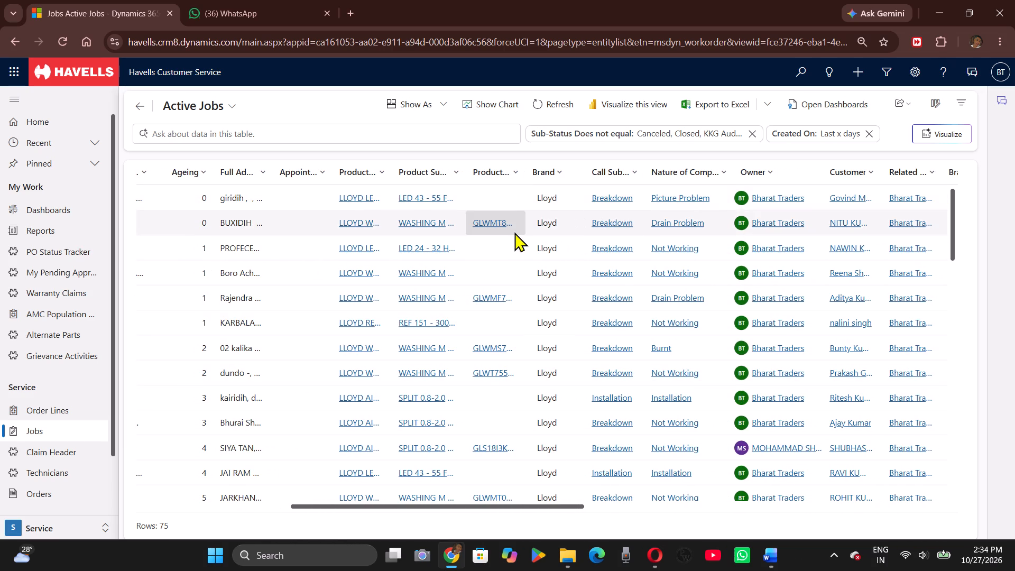
{"action": "scroll", "coordinate": [510, 228], "scroll_direction": "right", "scroll_amount": 1}
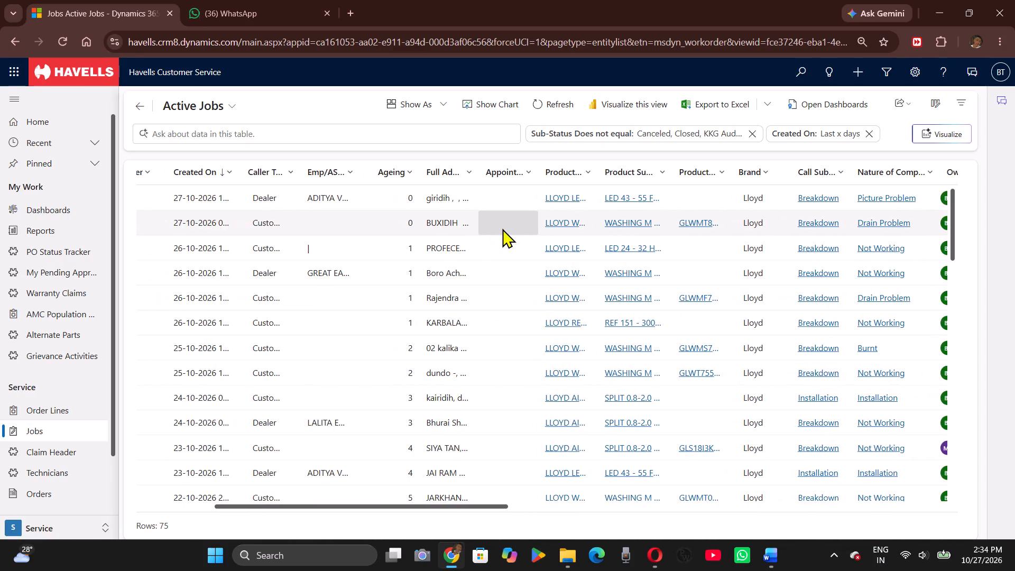
{"action": "triple_click", "coordinate": [502, 228]}
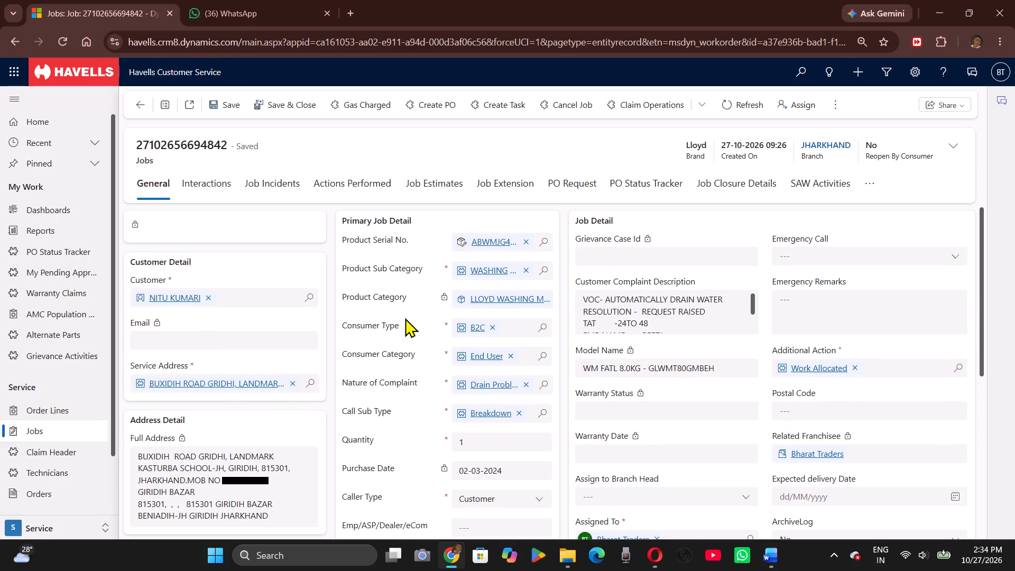
Start a new job incident for this job and set its observation to NO DRAIN.
{"action": "left_click", "coordinate": [283, 184]}
{"action": "left_click", "coordinate": [752, 224]}
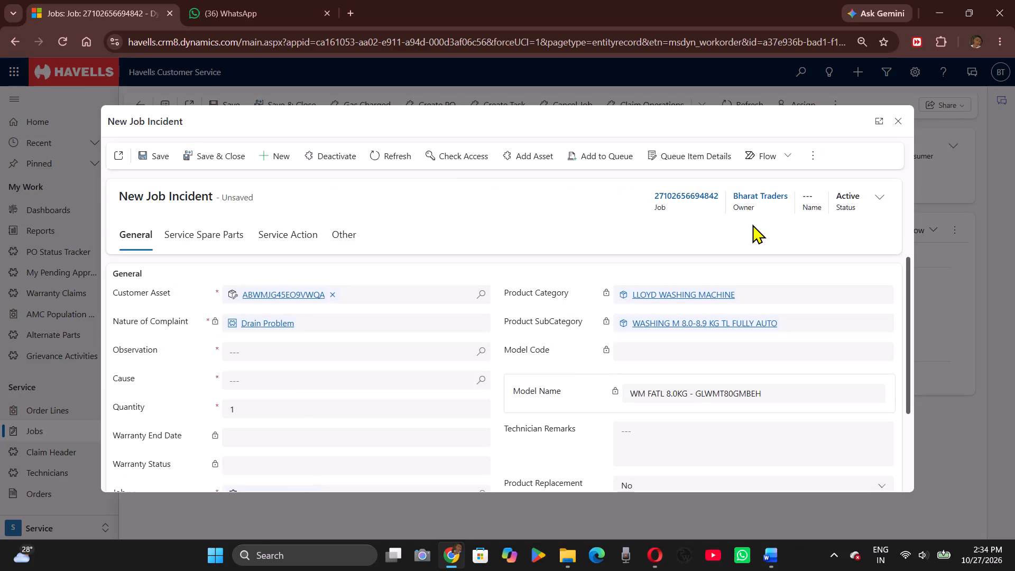
{"action": "left_click", "coordinate": [482, 347]}
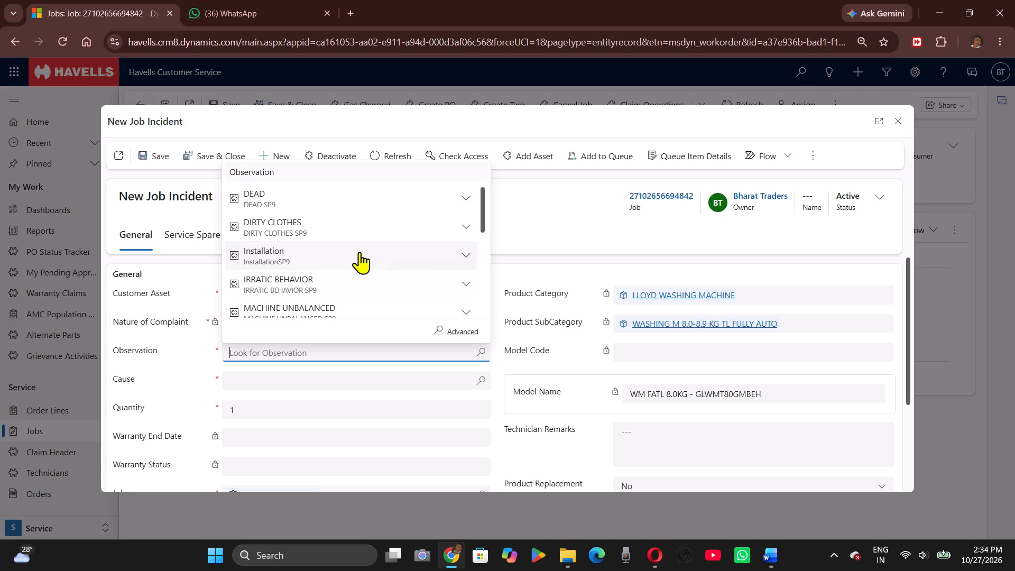
{"action": "scroll", "coordinate": [359, 252], "scroll_direction": "down", "scroll_amount": 1}
{"action": "scroll", "coordinate": [359, 252], "scroll_direction": "up", "scroll_amount": 1}
{"action": "scroll", "coordinate": [359, 252], "scroll_direction": "down", "scroll_amount": 2}
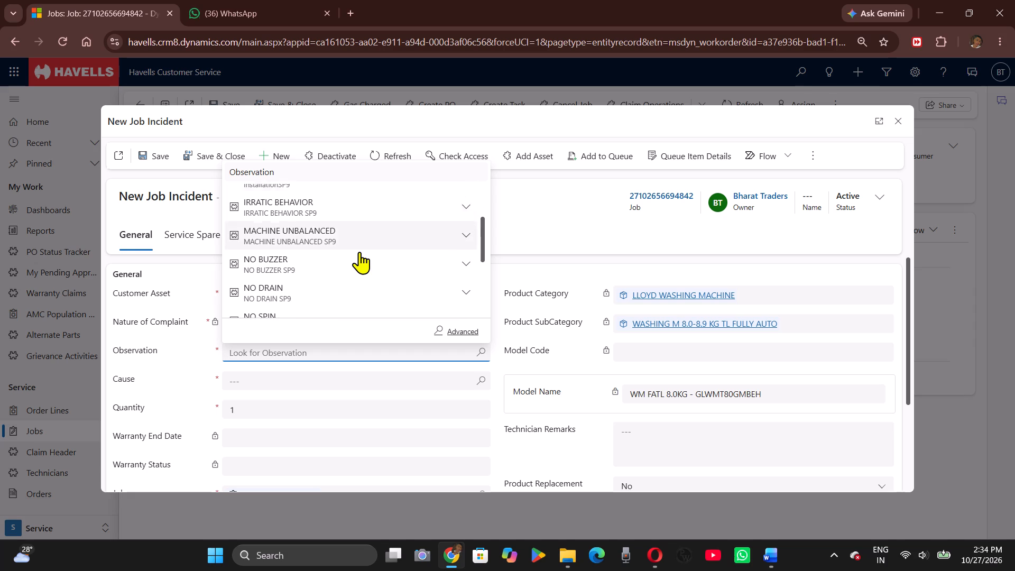
{"action": "scroll", "coordinate": [324, 278], "scroll_direction": "down", "scroll_amount": 1}
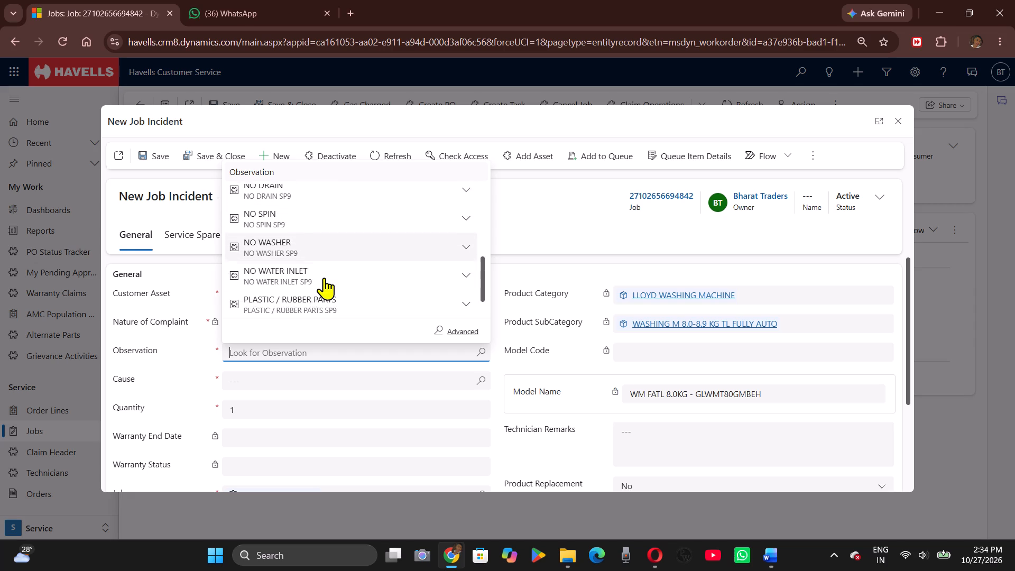
{"action": "scroll", "coordinate": [324, 278], "scroll_direction": "down", "scroll_amount": 1}
{"action": "scroll", "coordinate": [340, 265], "scroll_direction": "up", "scroll_amount": 1}
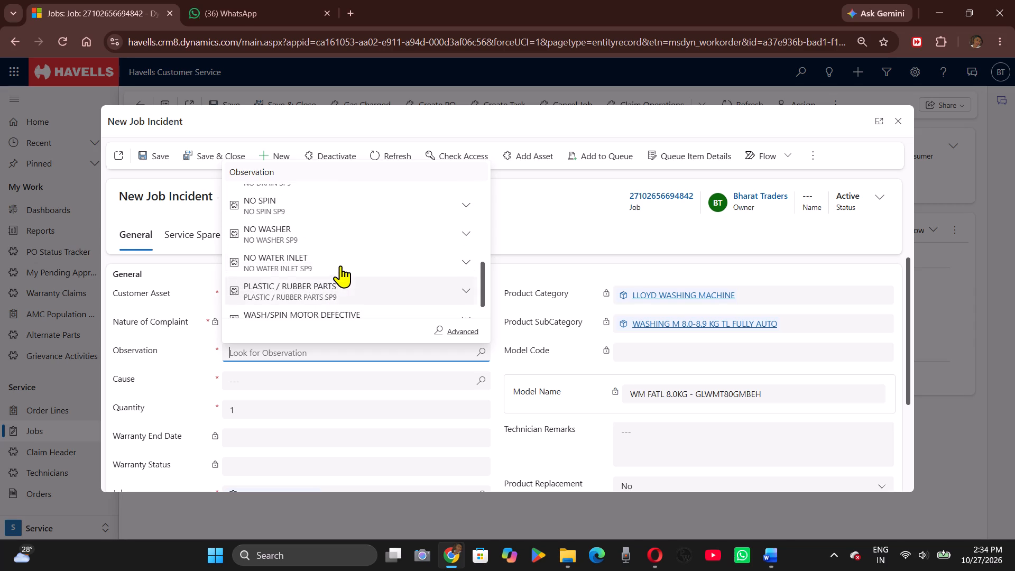
{"action": "scroll", "coordinate": [340, 265], "scroll_direction": "up", "scroll_amount": 2}
{"action": "scroll", "coordinate": [321, 297], "scroll_direction": "down", "scroll_amount": 1}
{"action": "scroll", "coordinate": [321, 297], "scroll_direction": "up", "scroll_amount": 1}
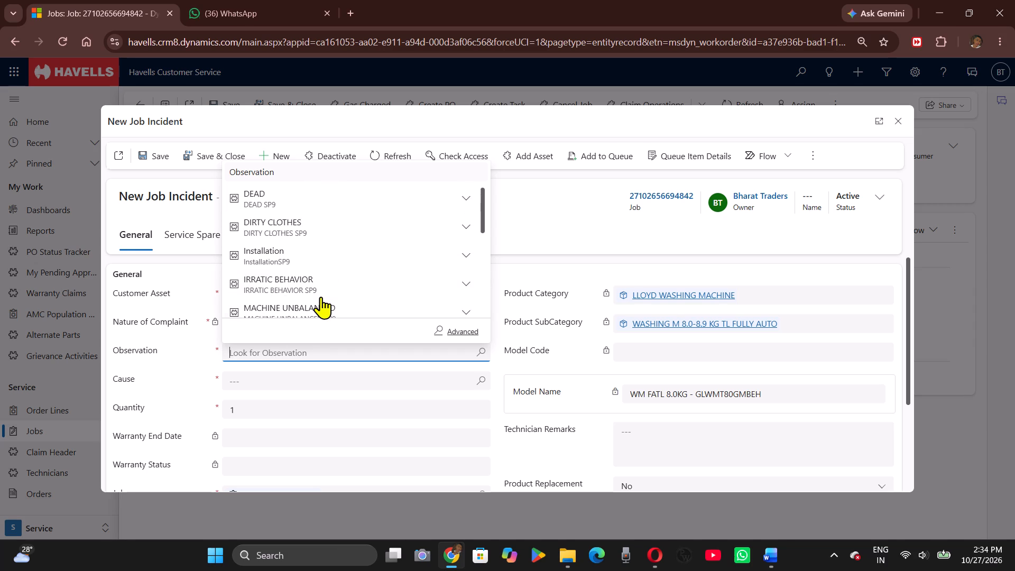
{"action": "scroll", "coordinate": [321, 297], "scroll_direction": "down", "scroll_amount": 1}
{"action": "left_click", "coordinate": [307, 294]}
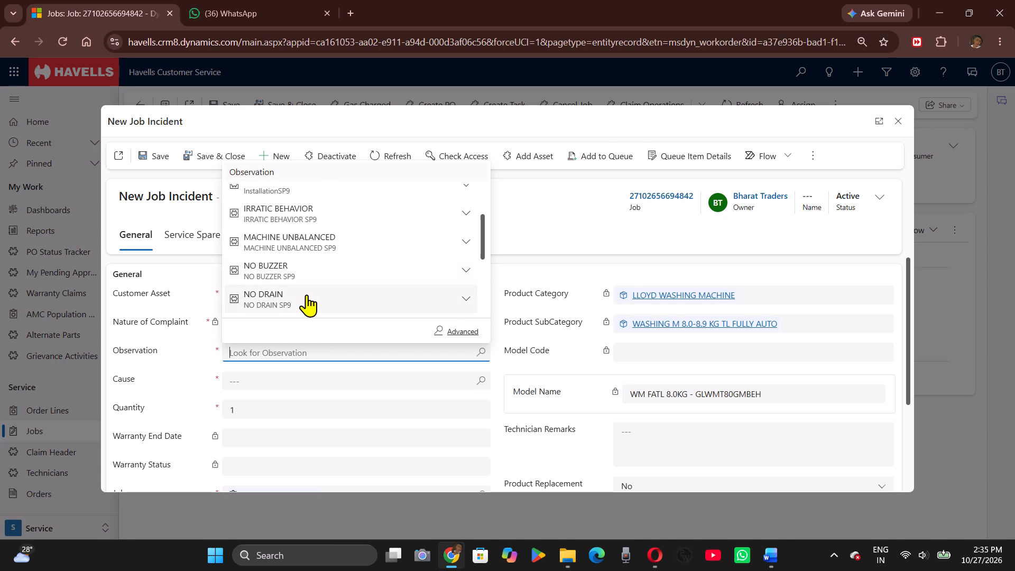
Set the new incident's cause to DRAIN MOTOR DEFECTIVE.
{"action": "left_click", "coordinate": [484, 385]}
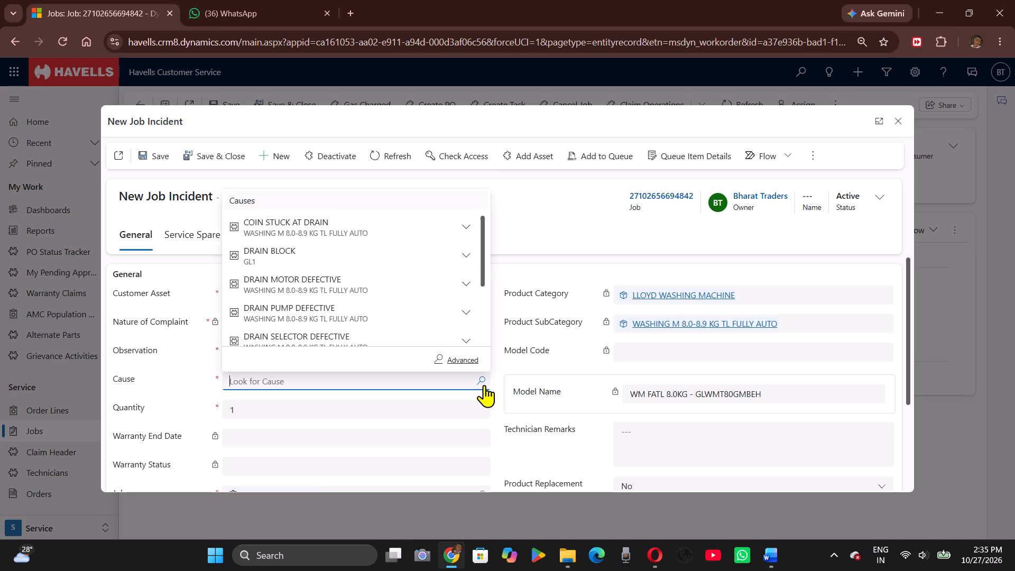
{"action": "scroll", "coordinate": [350, 301], "scroll_direction": "down", "scroll_amount": 2}
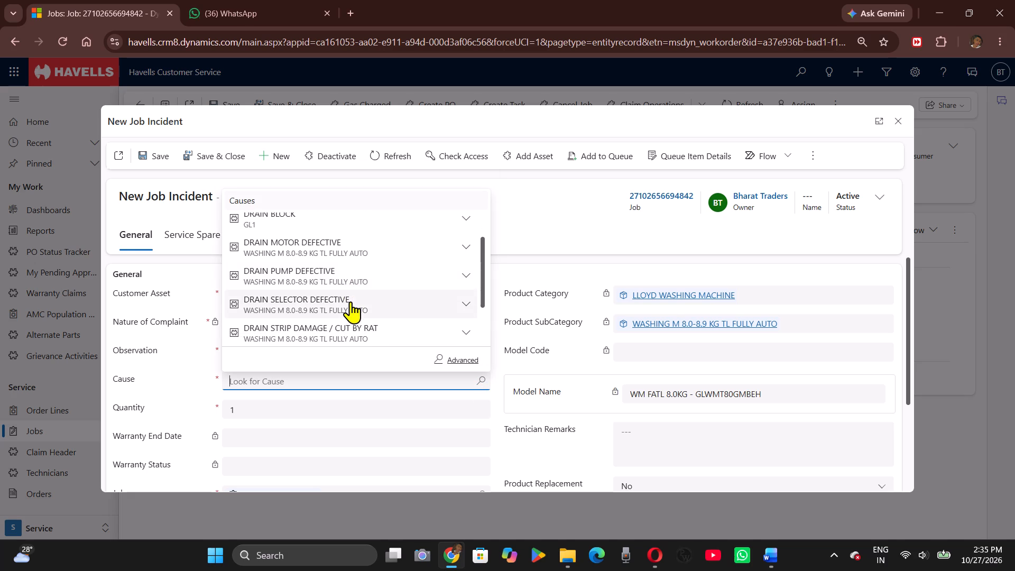
{"action": "scroll", "coordinate": [350, 301], "scroll_direction": "down", "scroll_amount": 3}
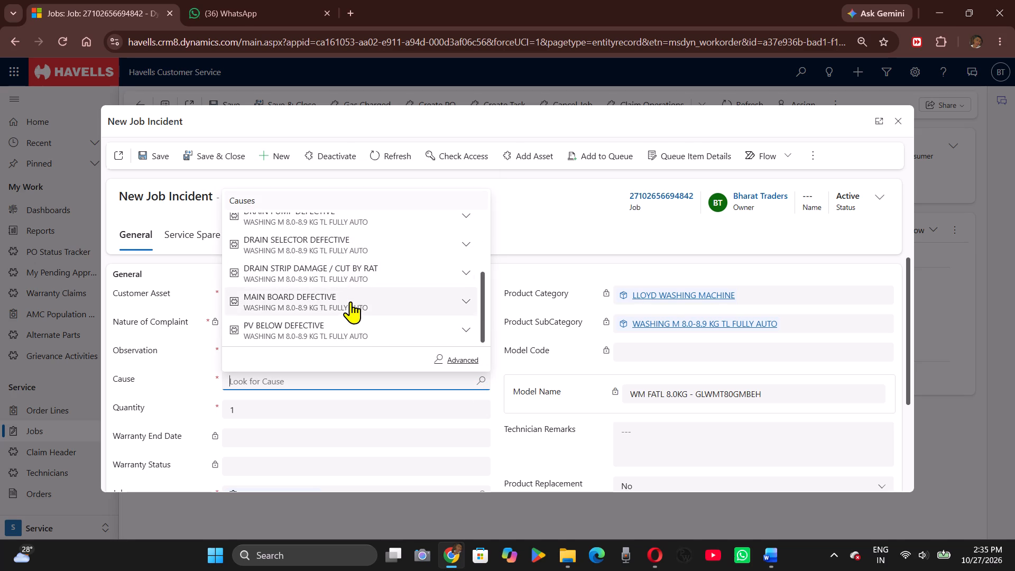
{"action": "scroll", "coordinate": [350, 301], "scroll_direction": "up", "scroll_amount": 1}
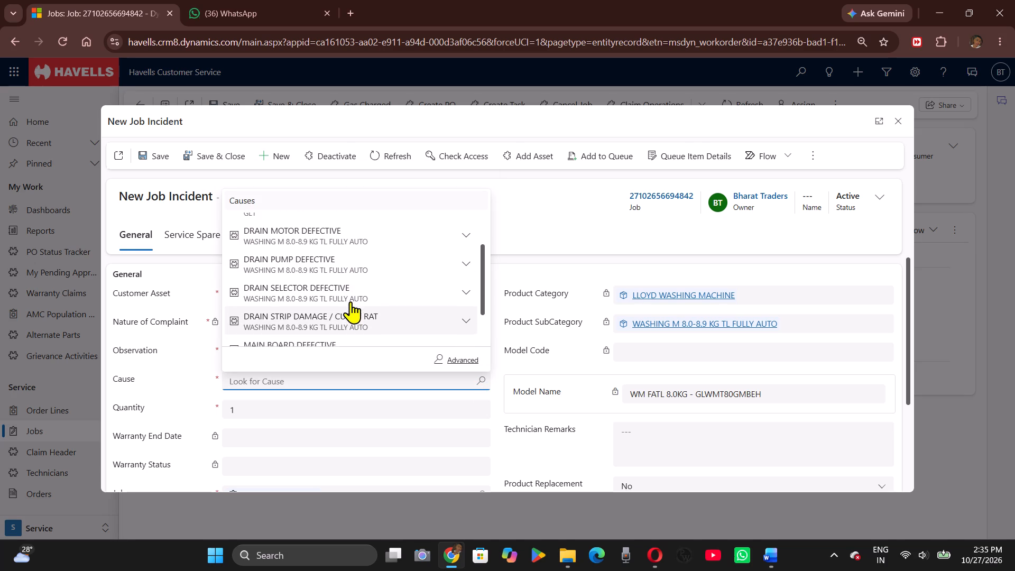
{"action": "scroll", "coordinate": [350, 301], "scroll_direction": "up", "scroll_amount": 1}
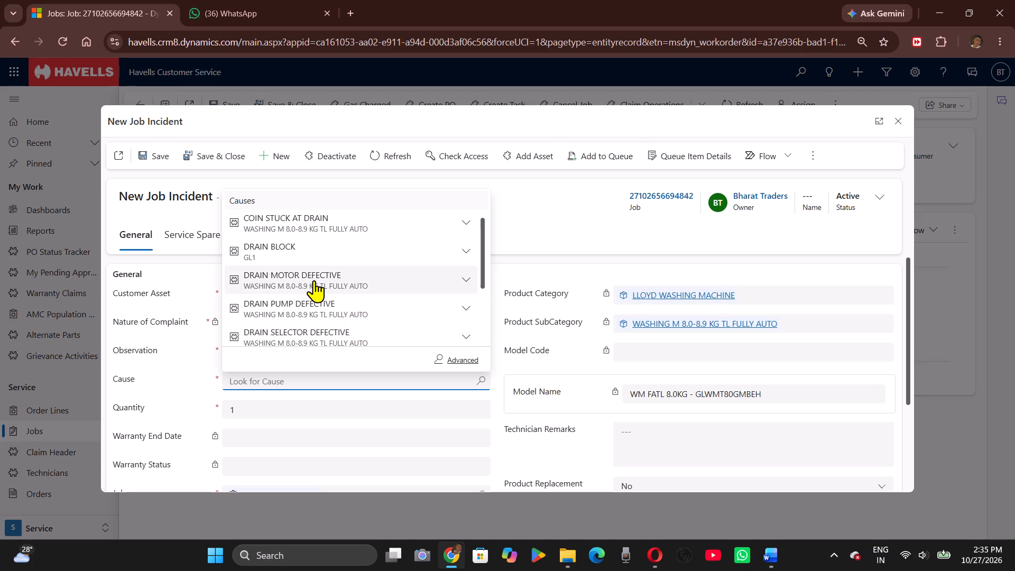
{"action": "left_click", "coordinate": [314, 280]}
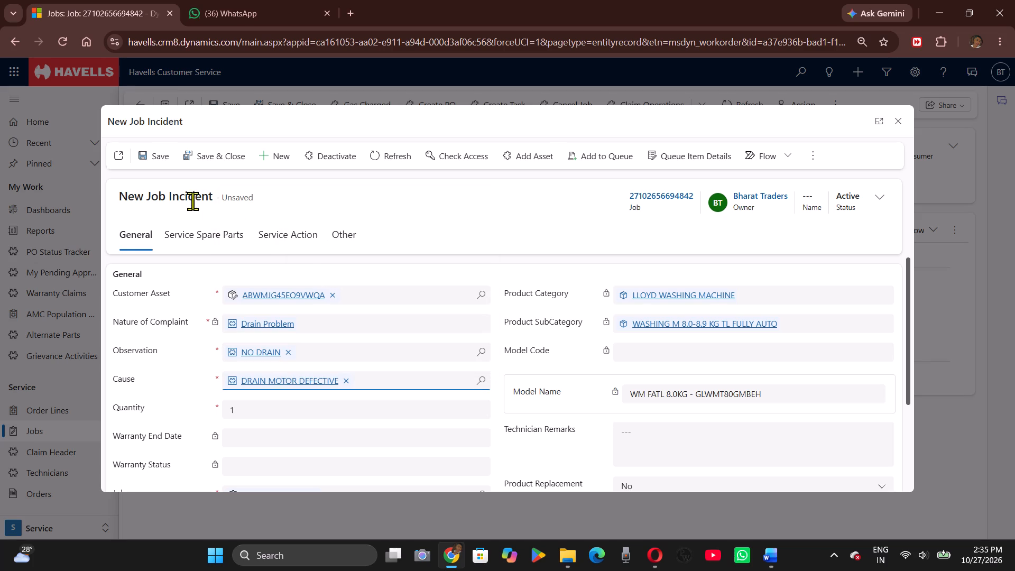
Save the new job incident and close its form to return to the job.
{"action": "left_click", "coordinate": [153, 155]}
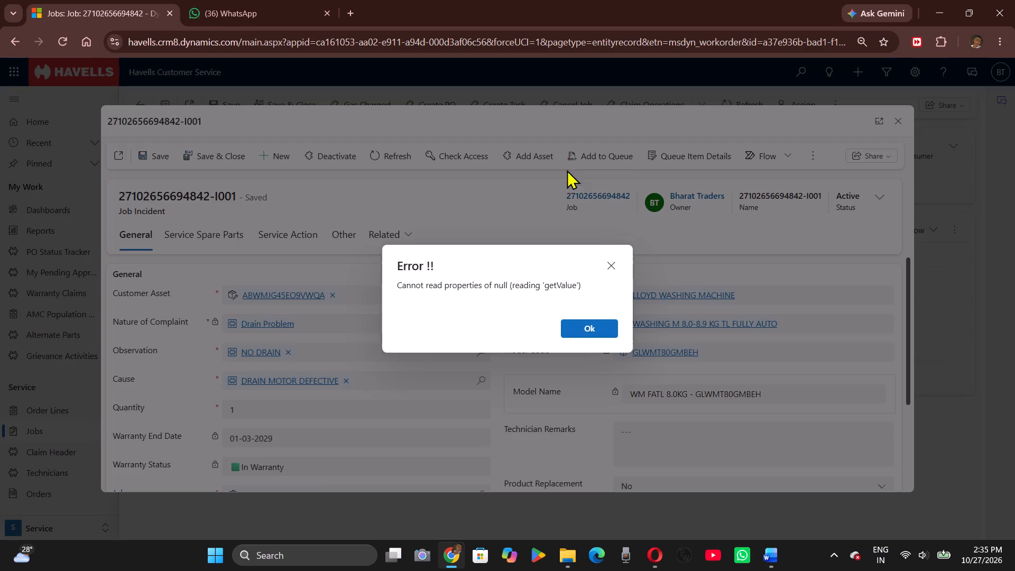
{"action": "left_click", "coordinate": [596, 326]}
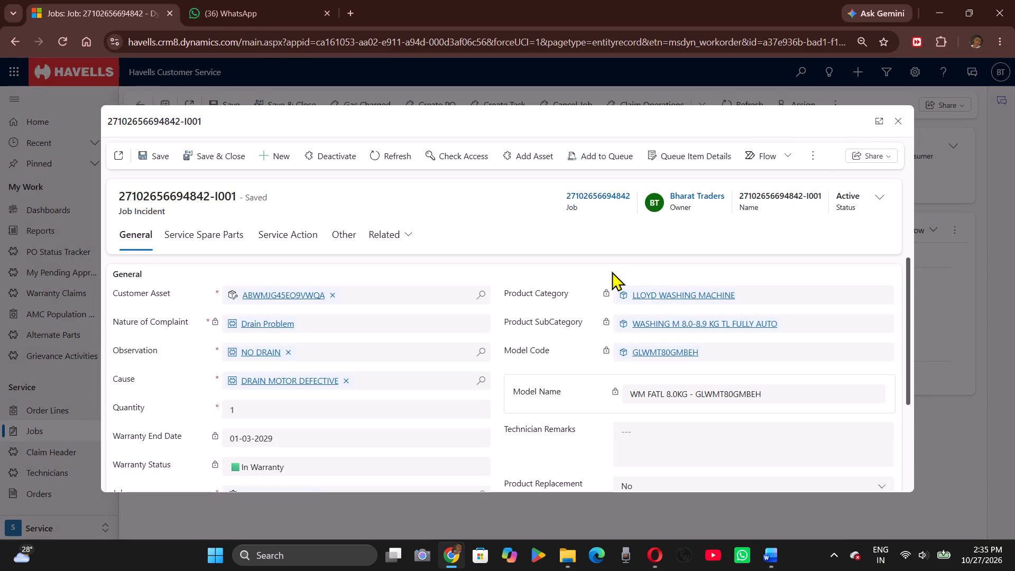
{"action": "left_click", "coordinate": [894, 121]}
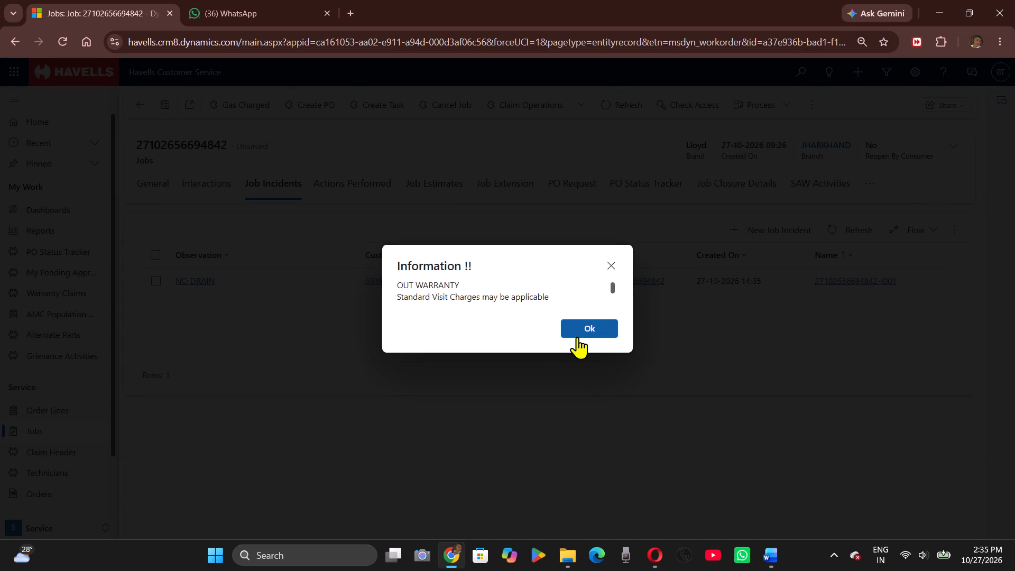
{"action": "left_click", "coordinate": [589, 336]}
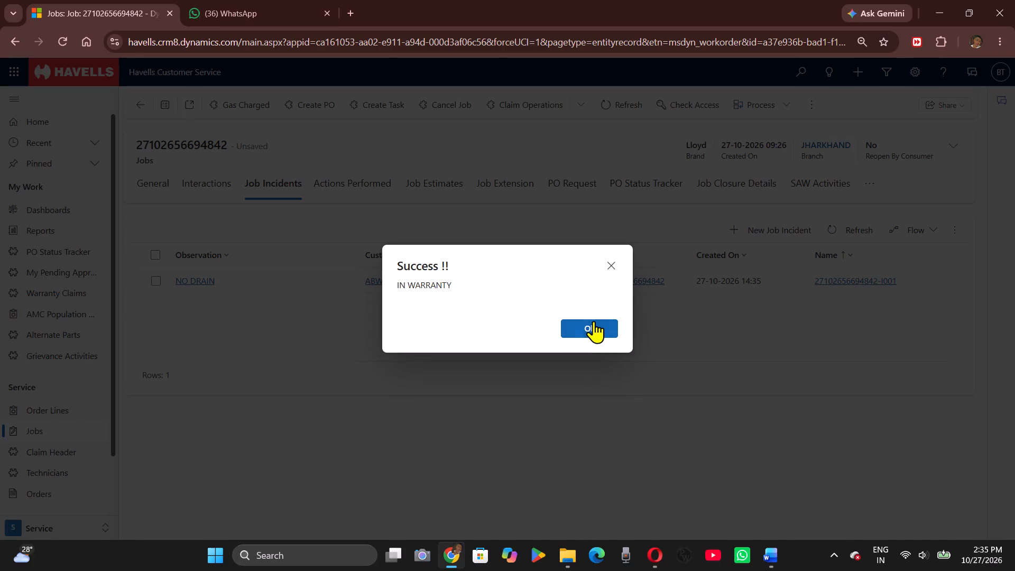
{"action": "left_click", "coordinate": [594, 321]}
{"action": "left_click", "coordinate": [594, 321]}
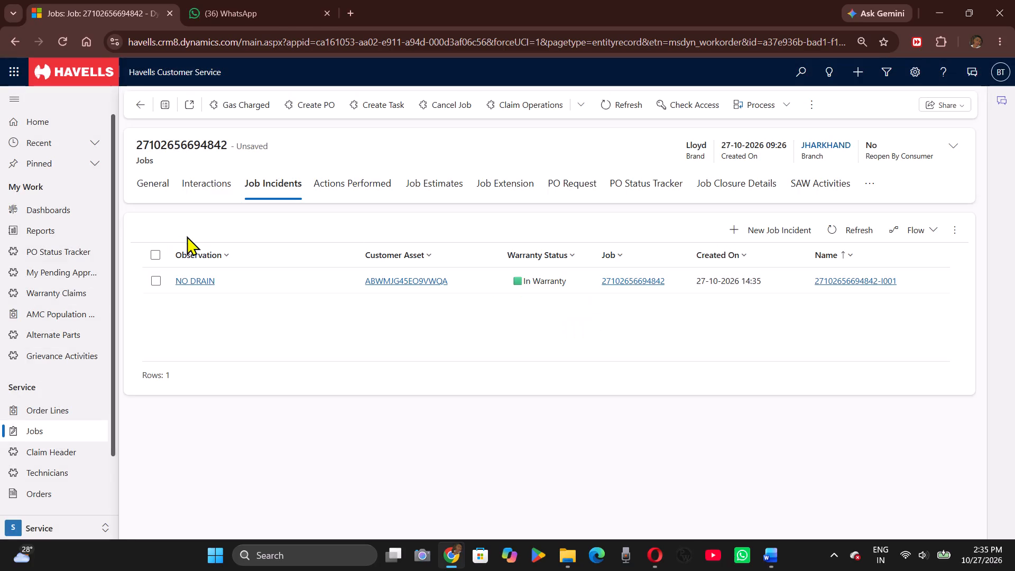
Reopen the job's NO DRAIN incident and show its service spare parts.
{"action": "left_click", "coordinate": [156, 185]}
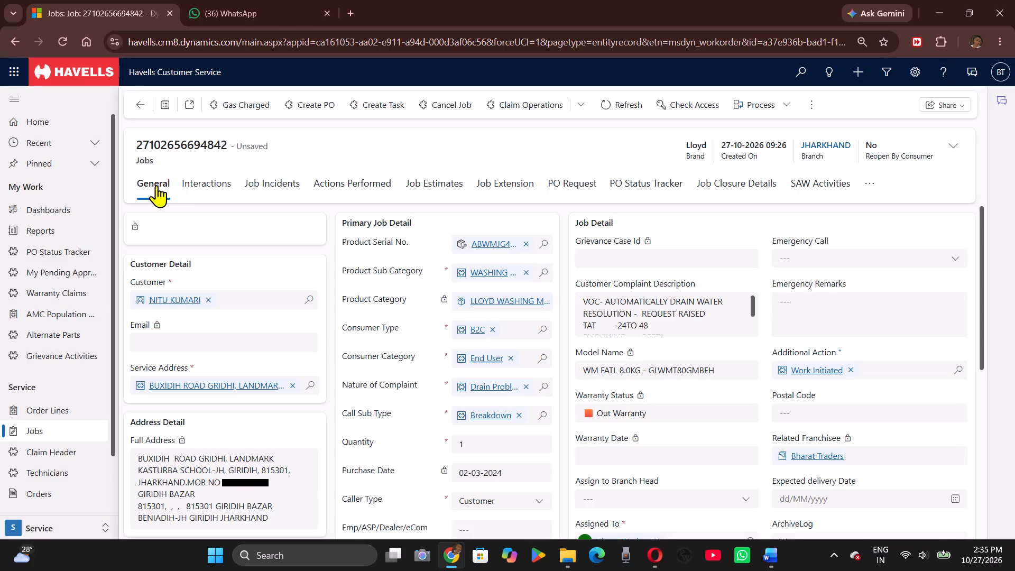
{"action": "scroll", "coordinate": [286, 278], "scroll_direction": "up", "scroll_amount": 1}
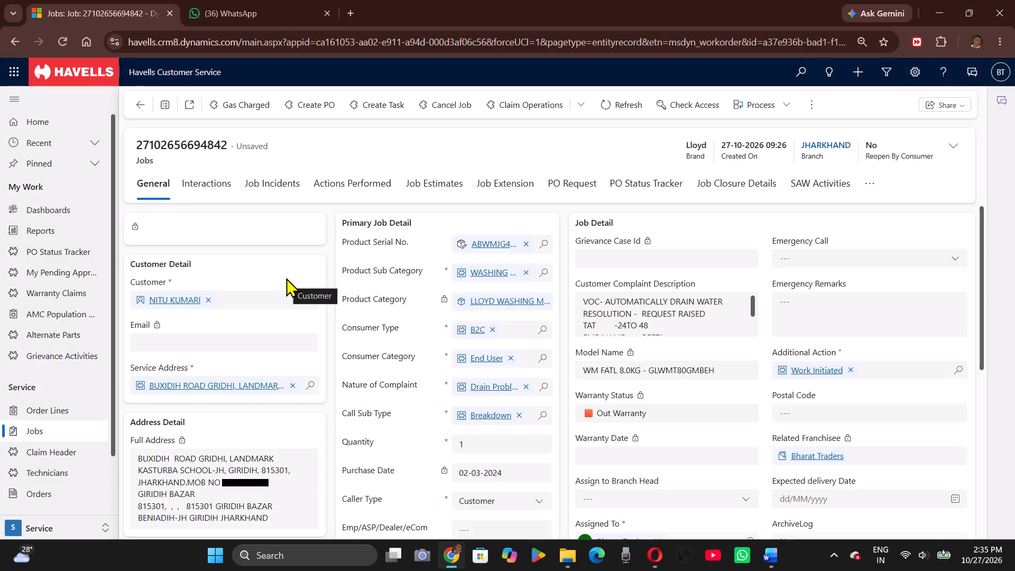
{"action": "left_click", "coordinate": [266, 187]}
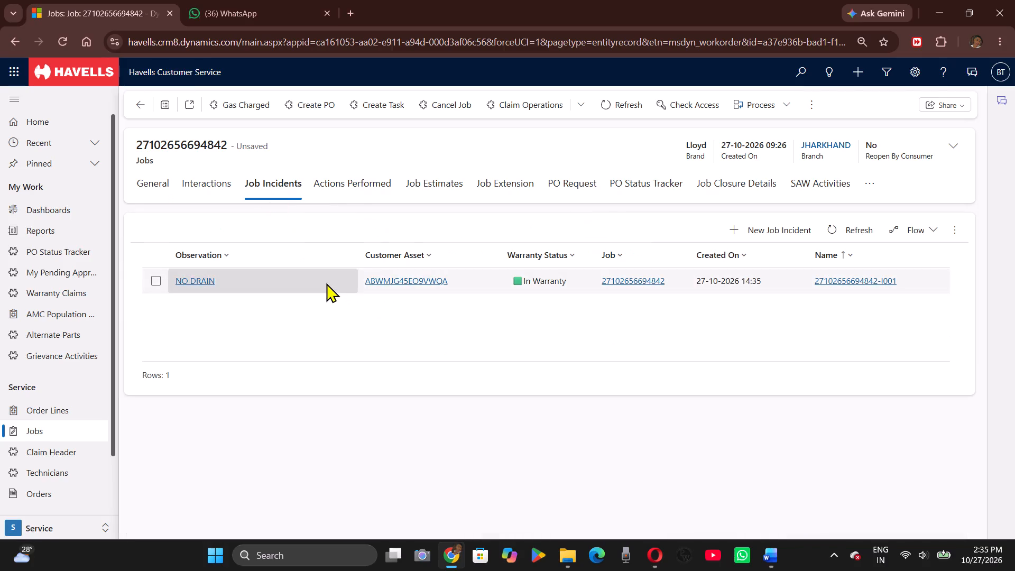
{"action": "triple_click", "coordinate": [325, 280]}
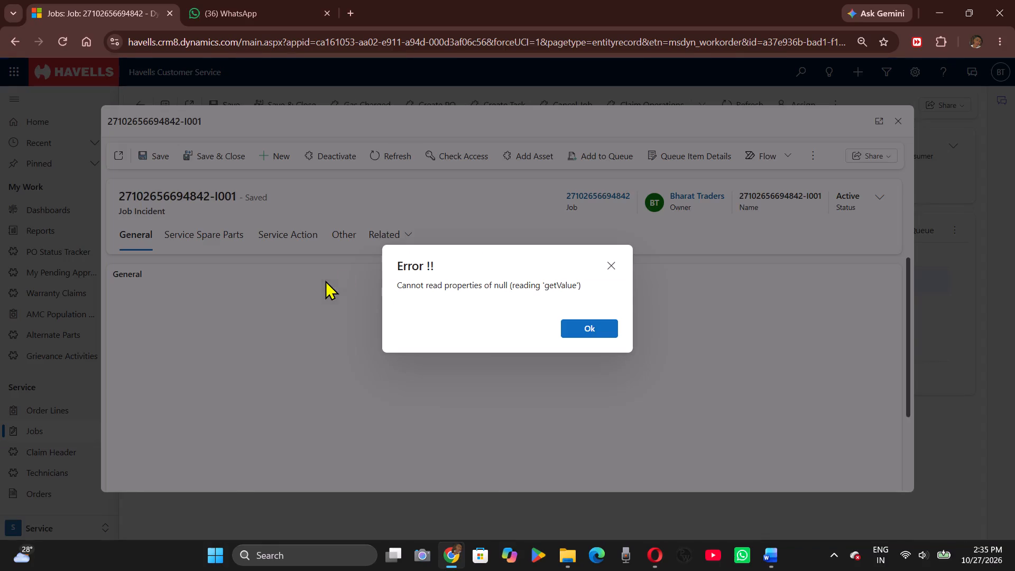
{"action": "left_click", "coordinate": [608, 263]}
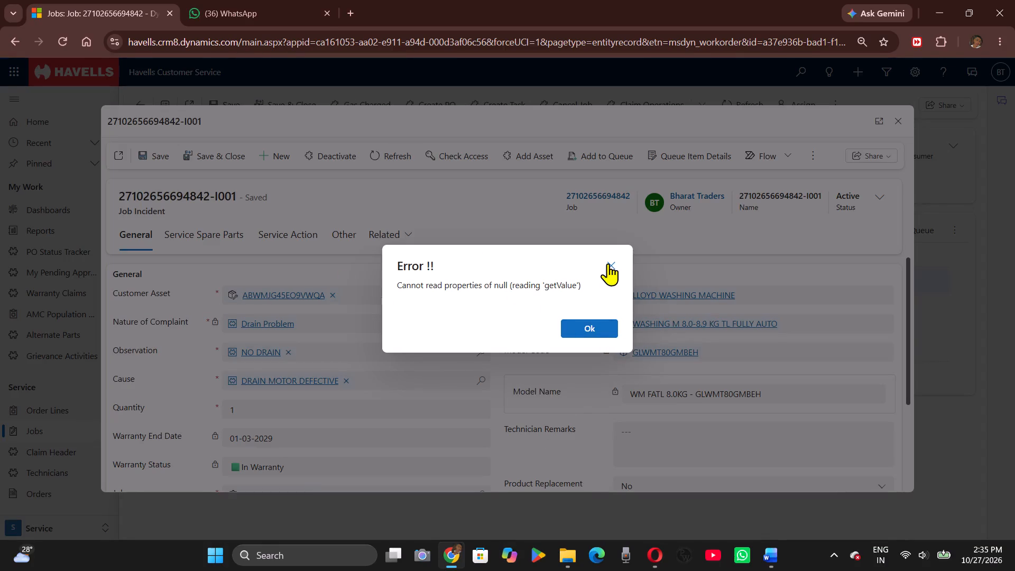
{"action": "left_click", "coordinate": [238, 226]}
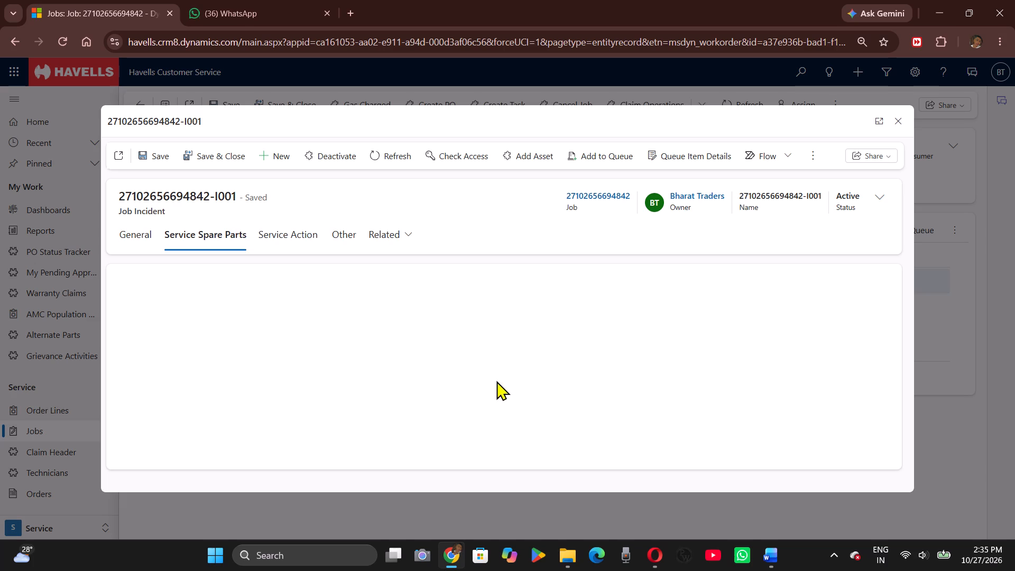
{"action": "left_click", "coordinate": [613, 268]}
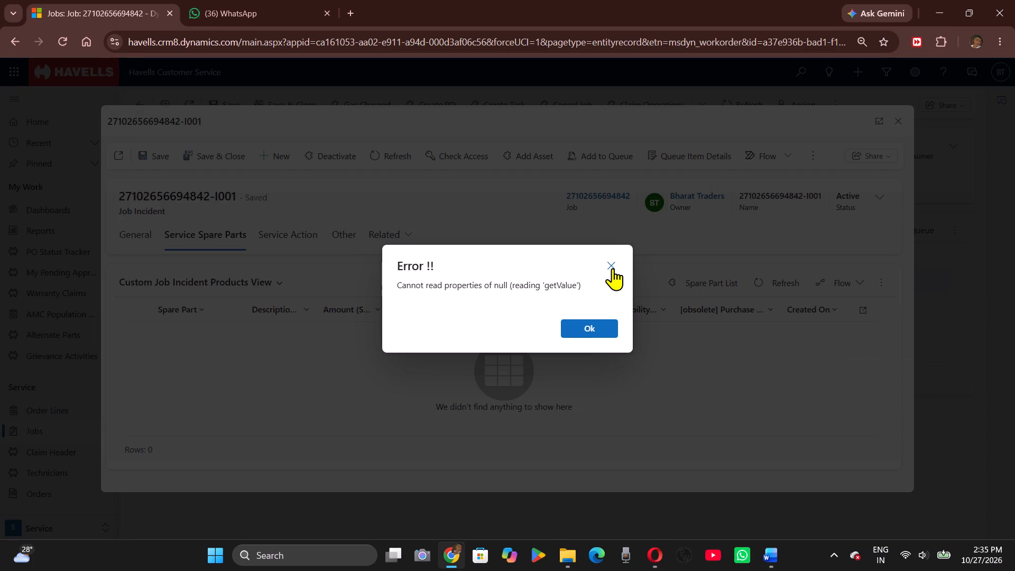
{"action": "left_click", "coordinate": [611, 261]}
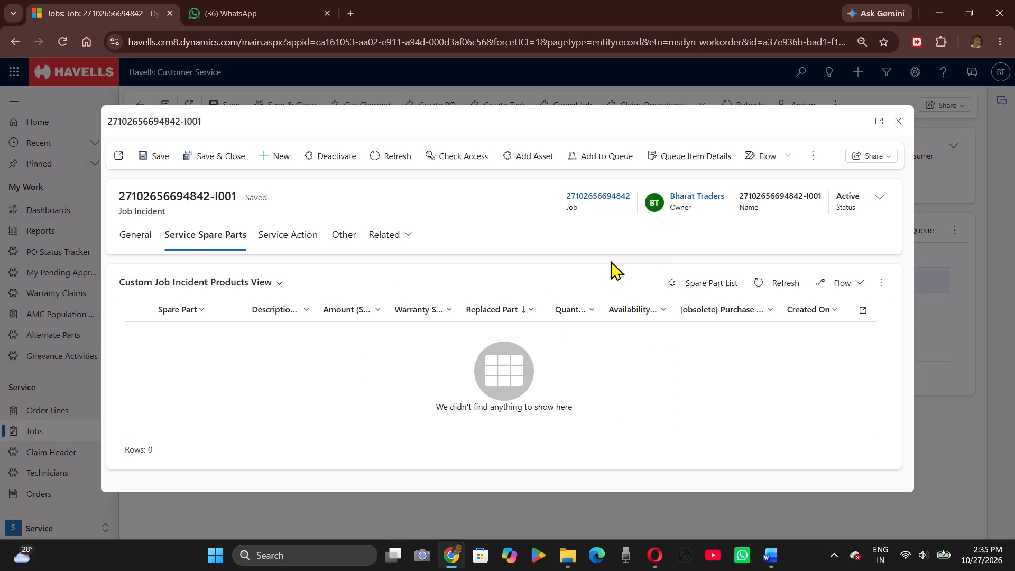
Open the incident's spare part list and search the available parts for "drain".
{"action": "left_click", "coordinate": [676, 282]}
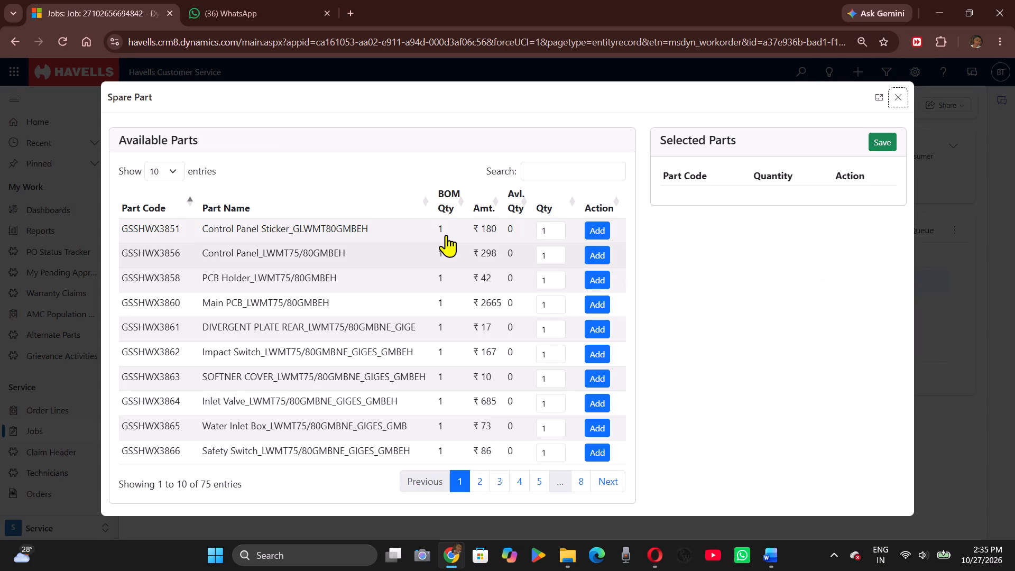
{"action": "left_click", "coordinate": [570, 167]}
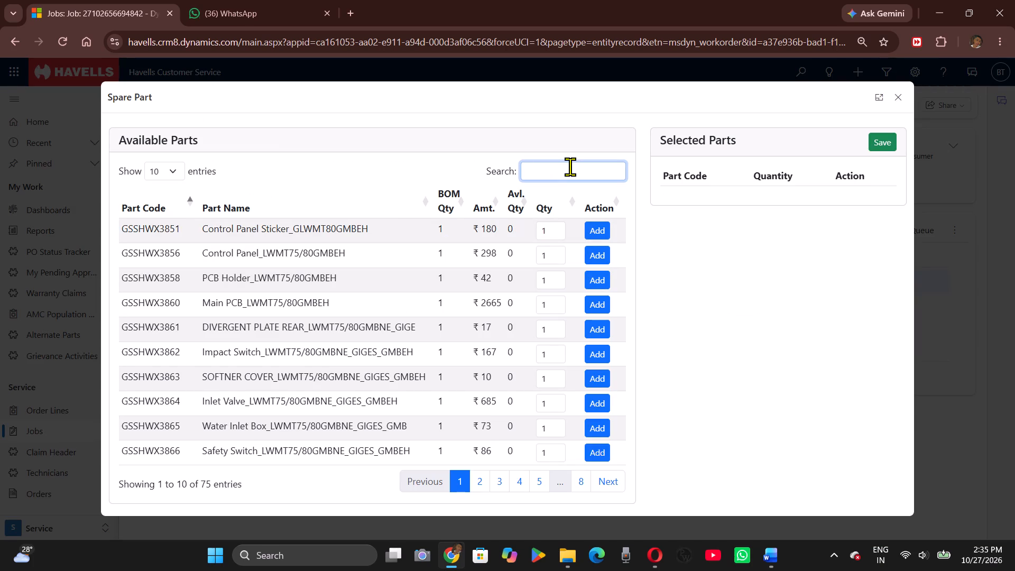
{"action": "type", "text": "dr"}
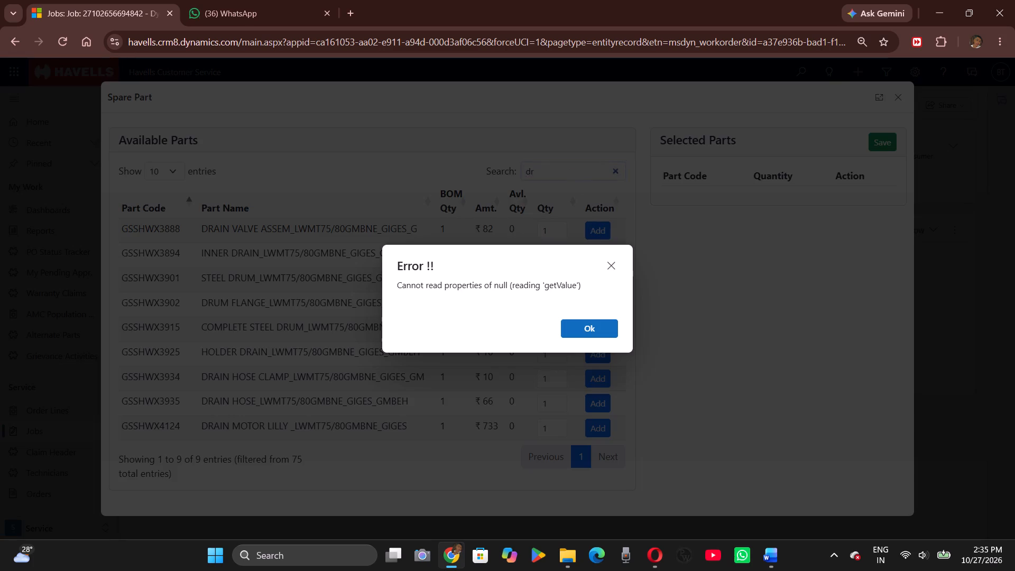
{"action": "left_click", "coordinate": [582, 333]}
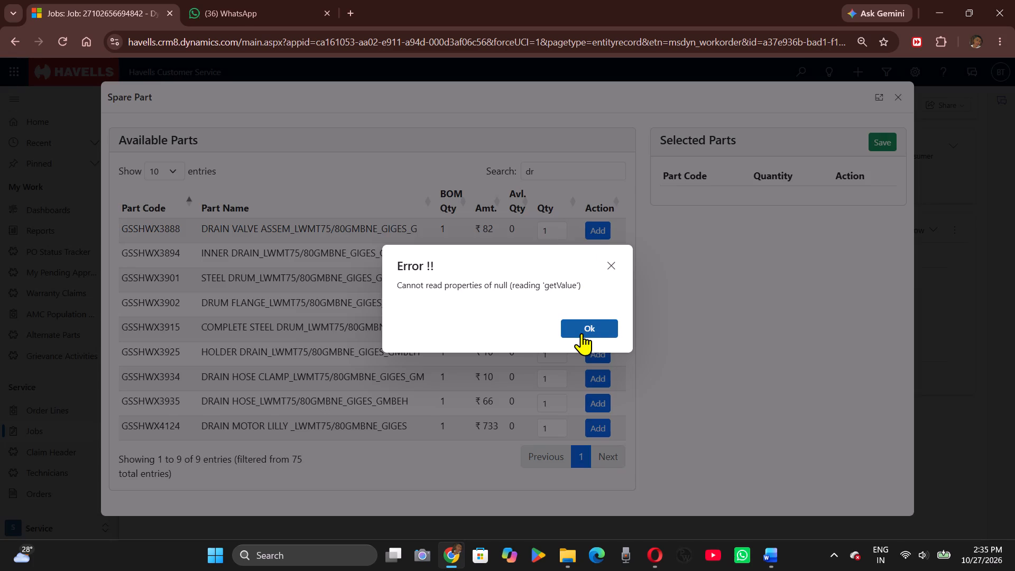
{"action": "left_click", "coordinate": [582, 333]}
{"action": "type", "text": "ain"}
{"action": "left_click", "coordinate": [551, 172]}
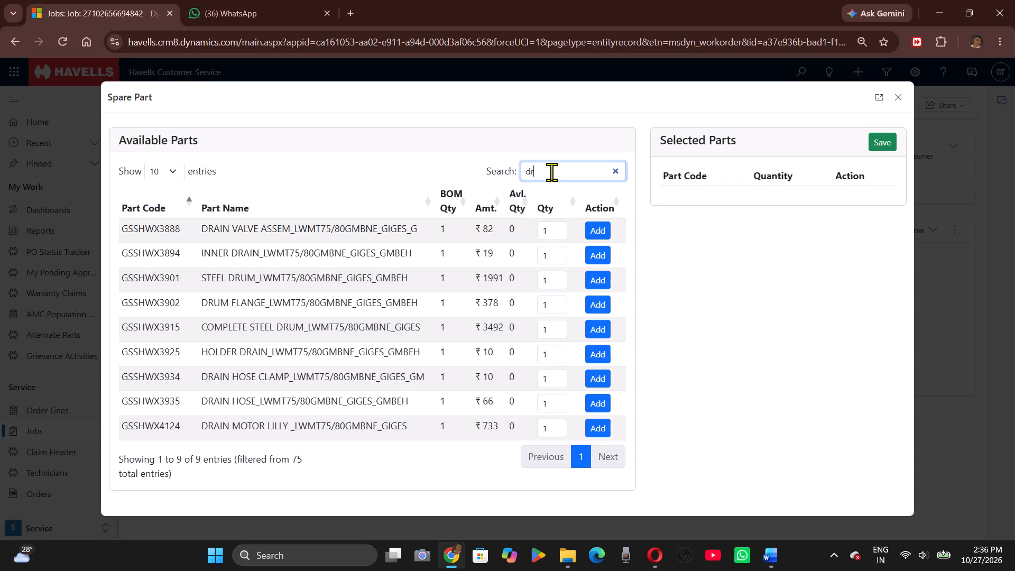
{"action": "type", "text": "ain"}
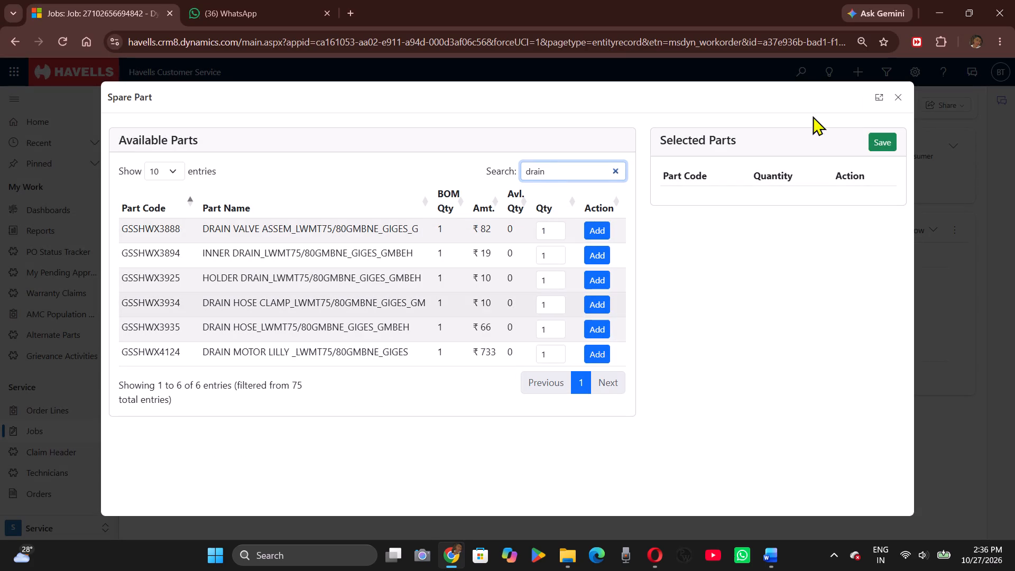
Close the spare part list and the incident form, and show the job's incidents again.
{"action": "left_click", "coordinate": [896, 94]}
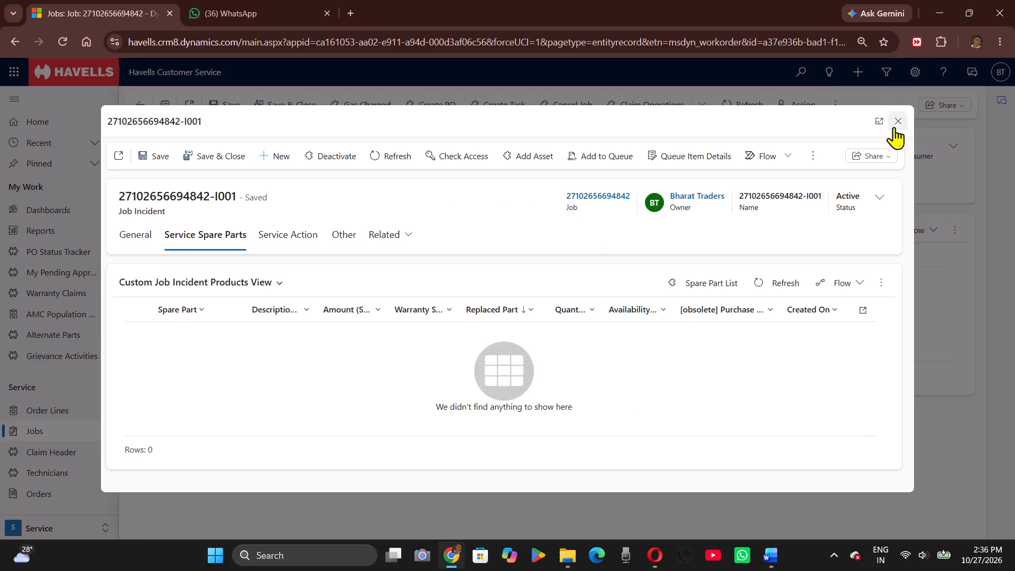
{"action": "left_click", "coordinate": [894, 127]}
{"action": "left_click", "coordinate": [166, 192]}
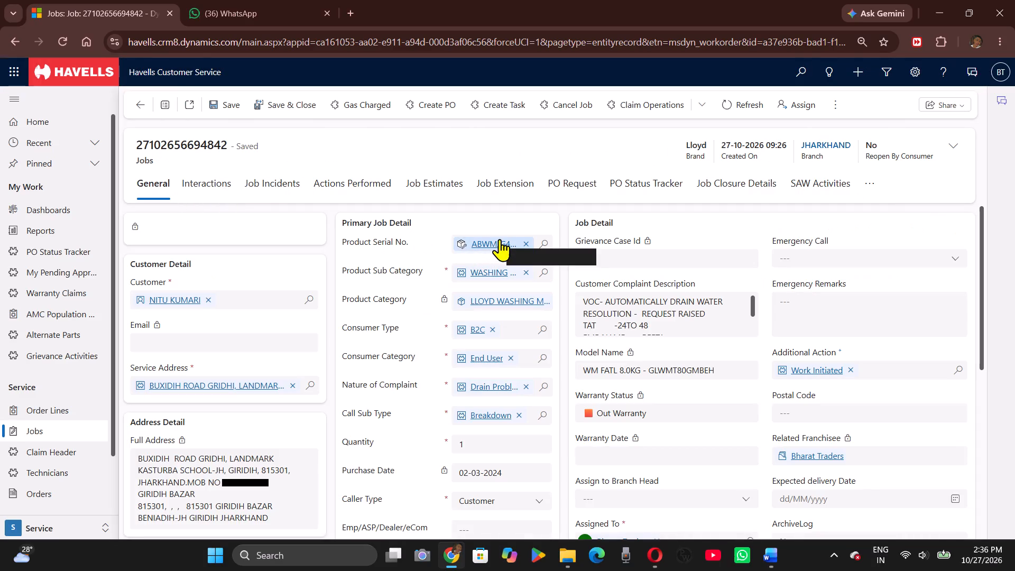
{"action": "left_click", "coordinate": [266, 186]}
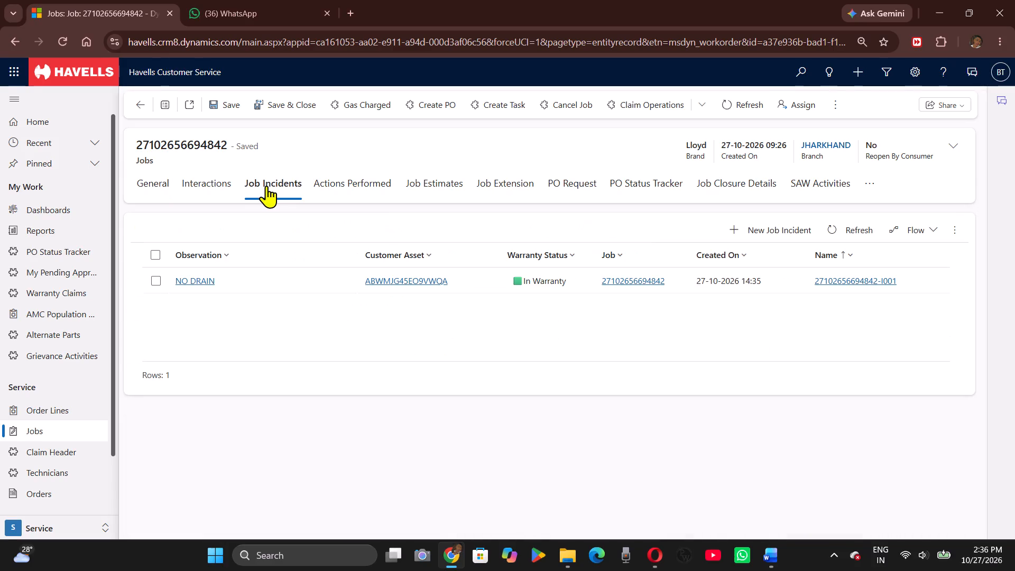
Reopen the job's NO DRAIN incident and show its service spare parts.
{"action": "double_click", "coordinate": [335, 274]}
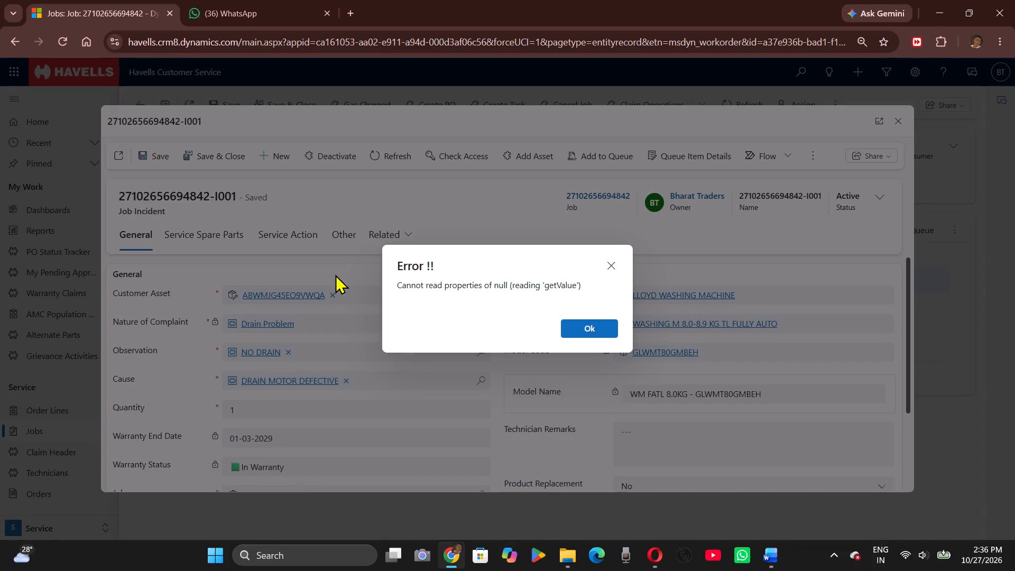
{"action": "left_click", "coordinate": [616, 261]}
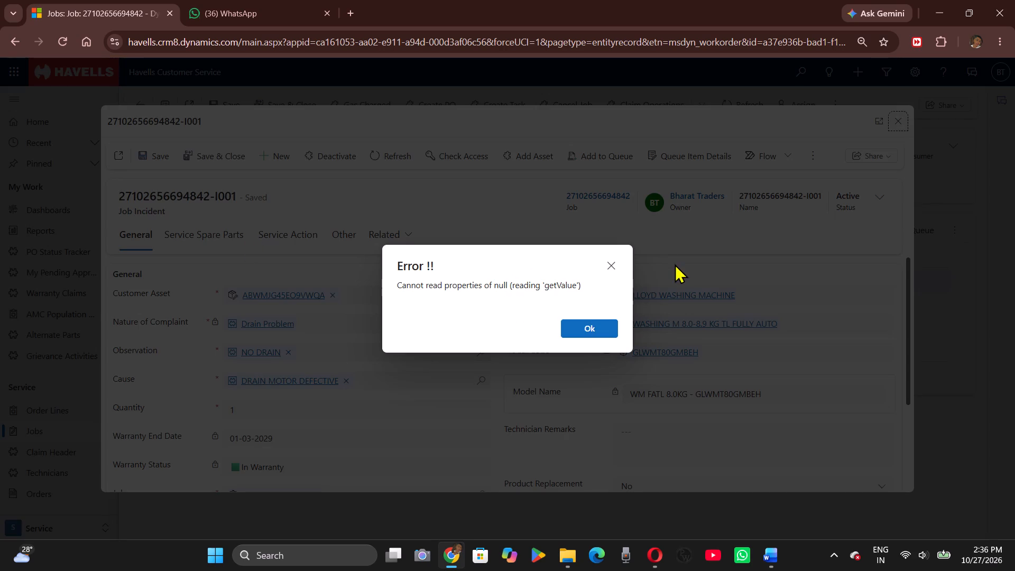
{"action": "left_click", "coordinate": [614, 265]}
{"action": "left_click", "coordinate": [614, 265]}
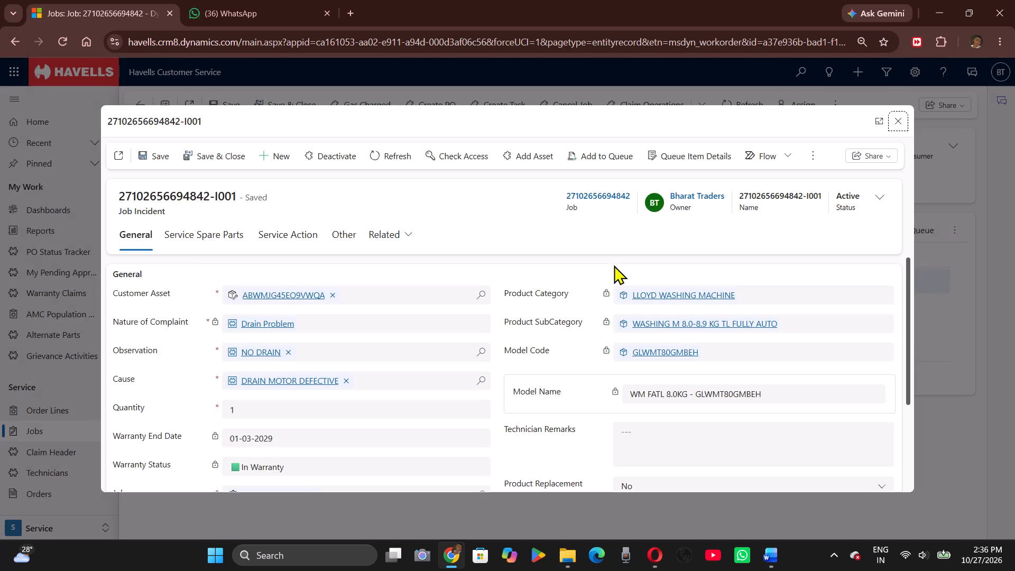
{"action": "left_click", "coordinate": [225, 247]}
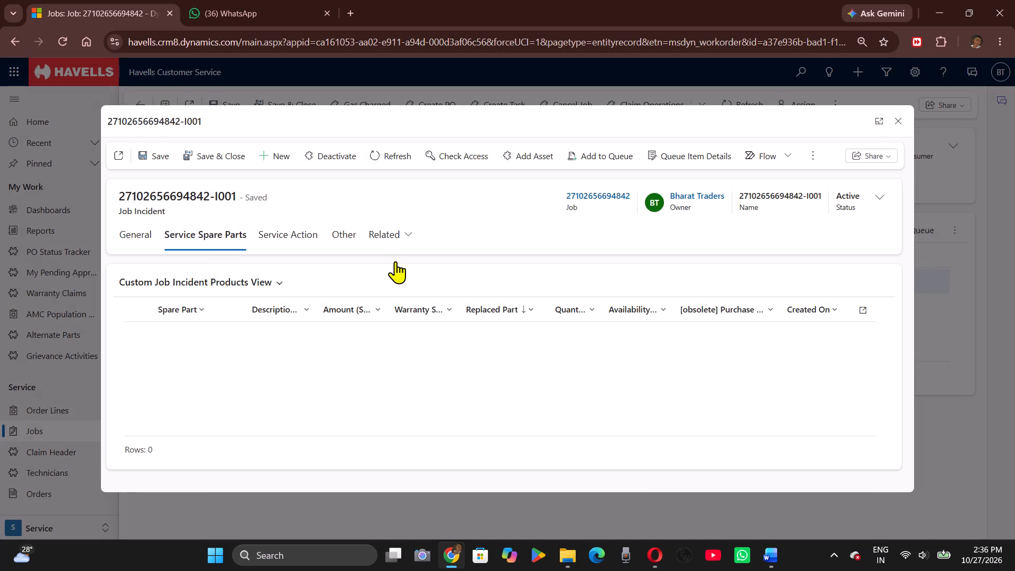
Open the incident's spare part list and search the available parts for "moto".
{"action": "left_click", "coordinate": [704, 289]}
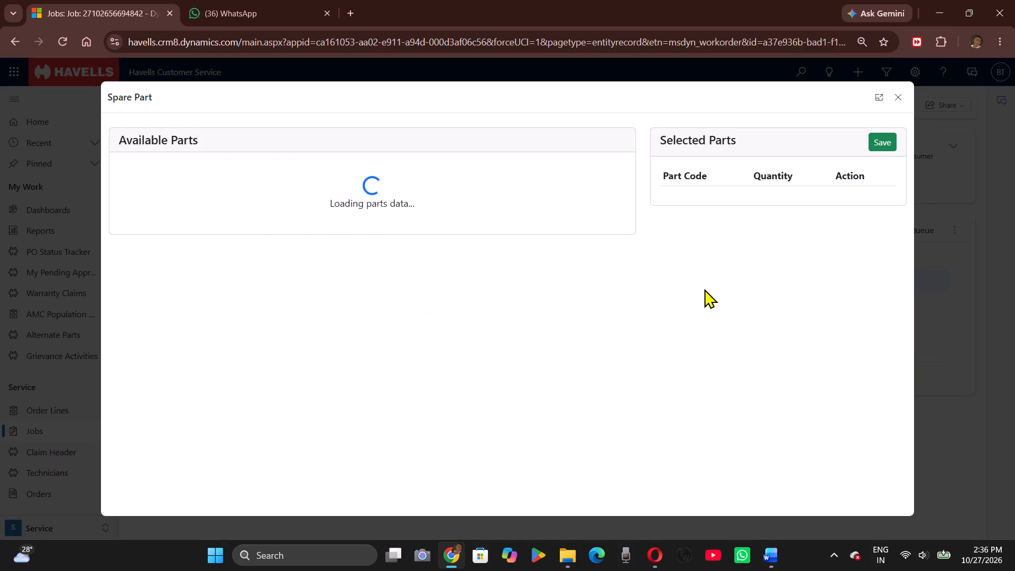
{"action": "left_click", "coordinate": [563, 171]}
{"action": "type", "text": "mp"}
{"action": "key", "text": "BackSpace"}
{"action": "type", "text": "oto"}
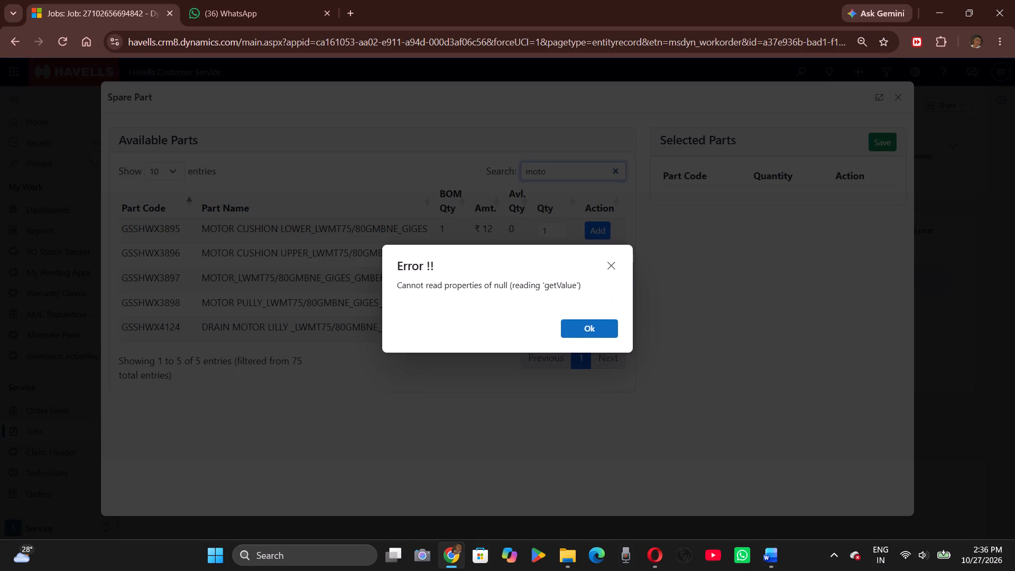
{"action": "left_click", "coordinate": [590, 331]}
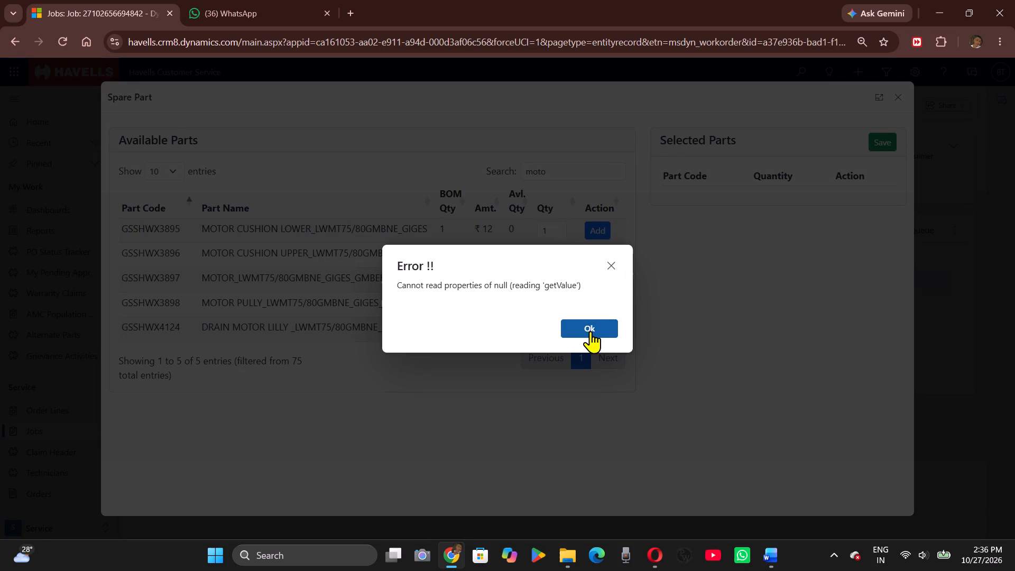
{"action": "left_click", "coordinate": [590, 331]}
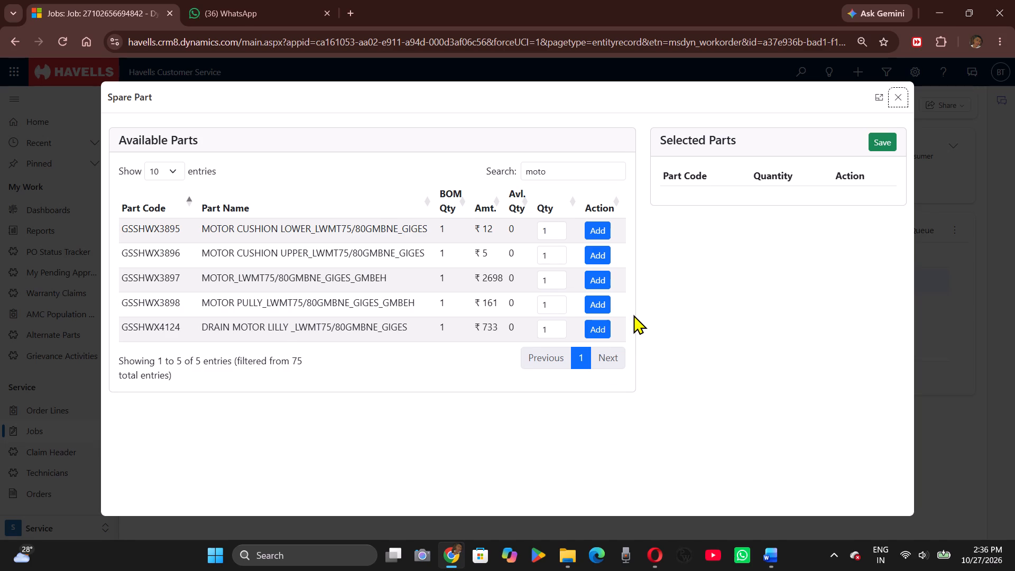
Add one GSSHWX4124 DRAIN MOTOR LILLY to the selected parts and save the list to the job incident.
{"action": "left_click", "coordinate": [597, 324]}
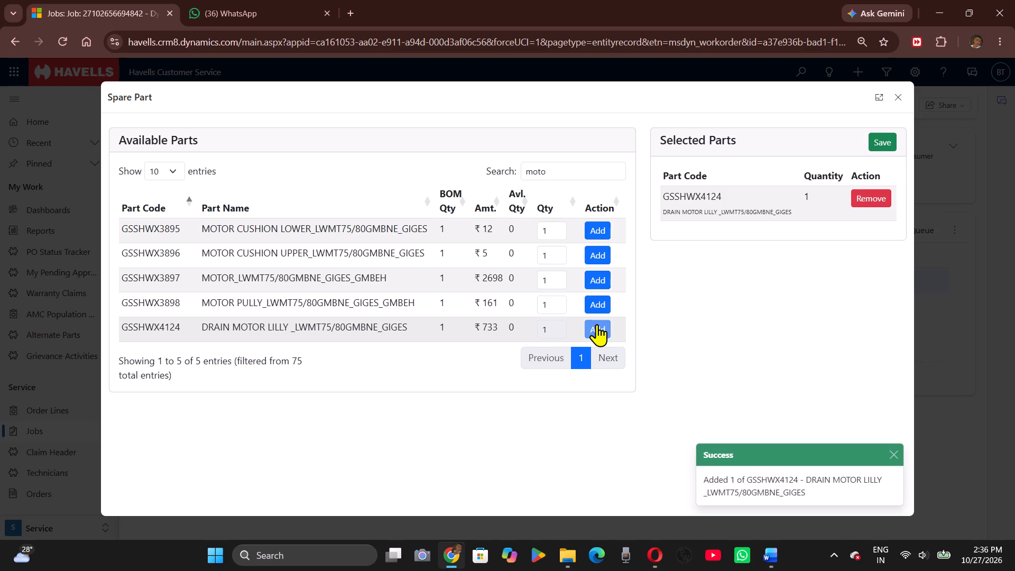
{"action": "left_click", "coordinate": [885, 141]}
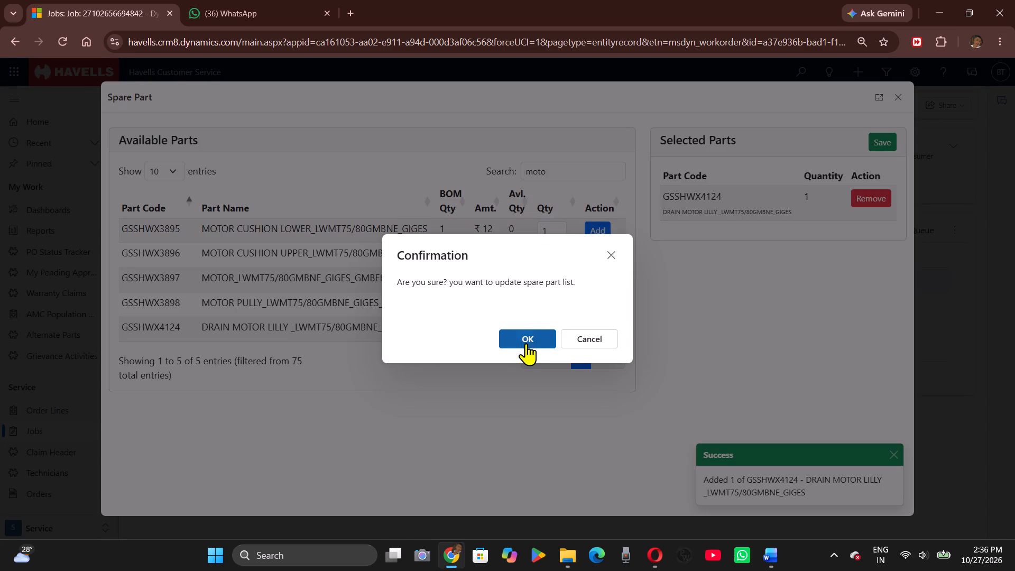
{"action": "left_click", "coordinate": [526, 343]}
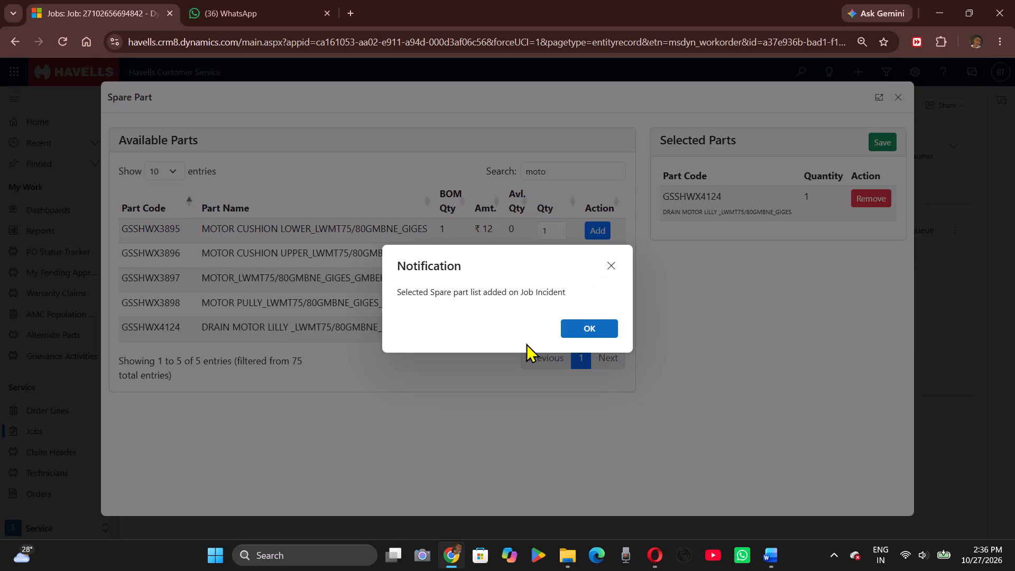
{"action": "left_click", "coordinate": [593, 323]}
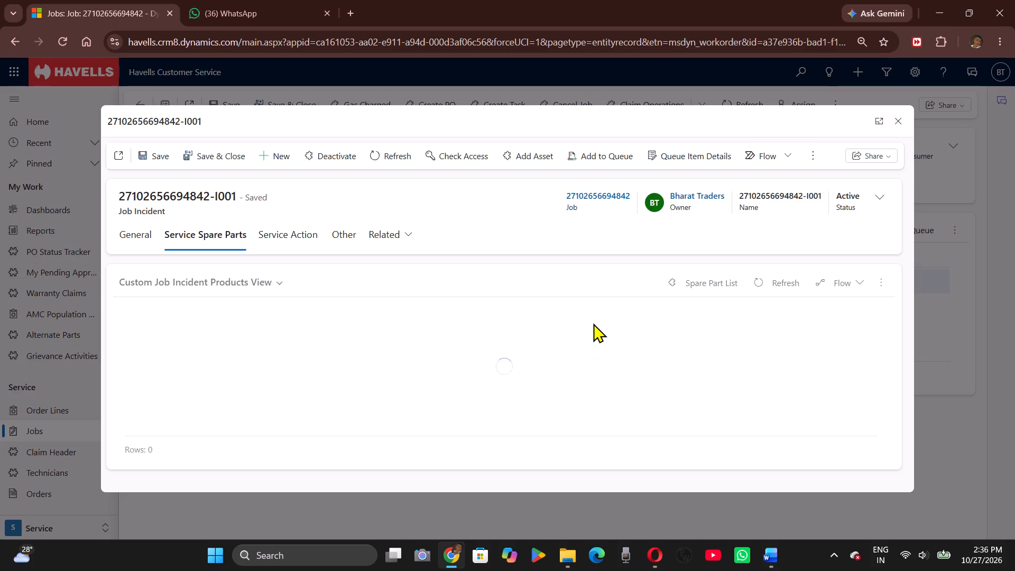
Open the incident's GSSHWX4124 spare part record and enable Replace Same Part.
{"action": "triple_click", "coordinate": [428, 329]}
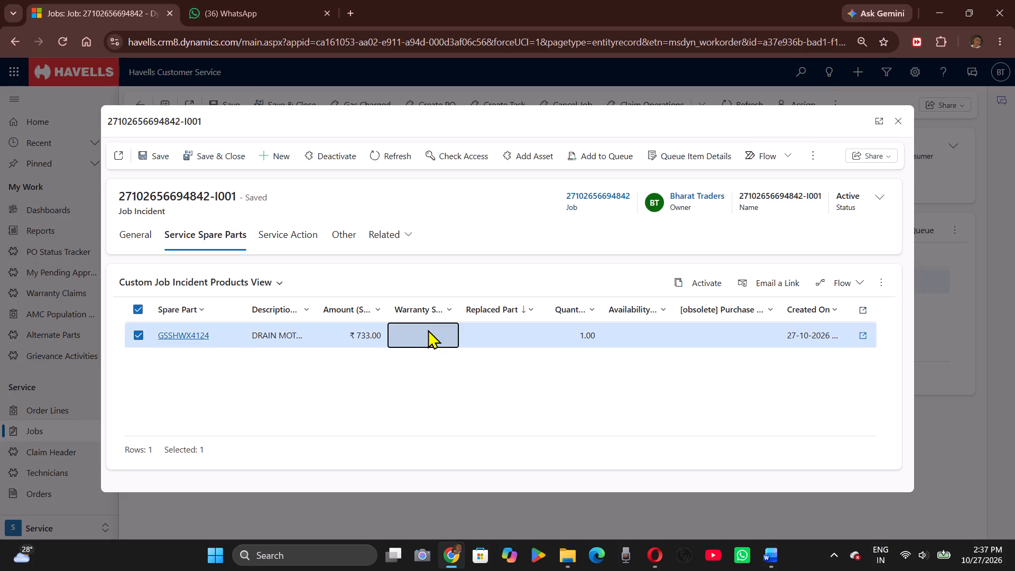
{"action": "triple_click", "coordinate": [437, 336]}
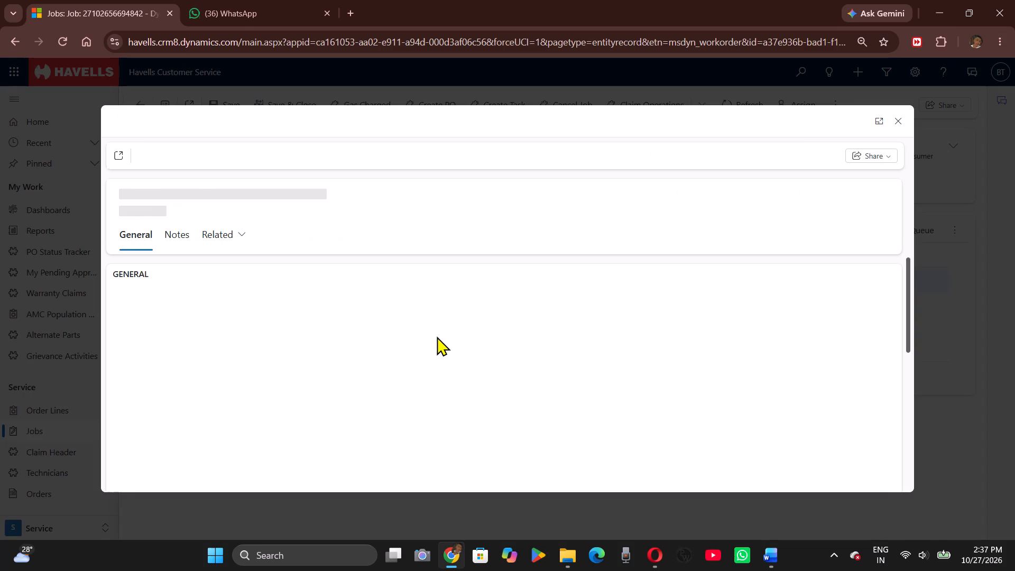
{"action": "left_click", "coordinate": [590, 326]}
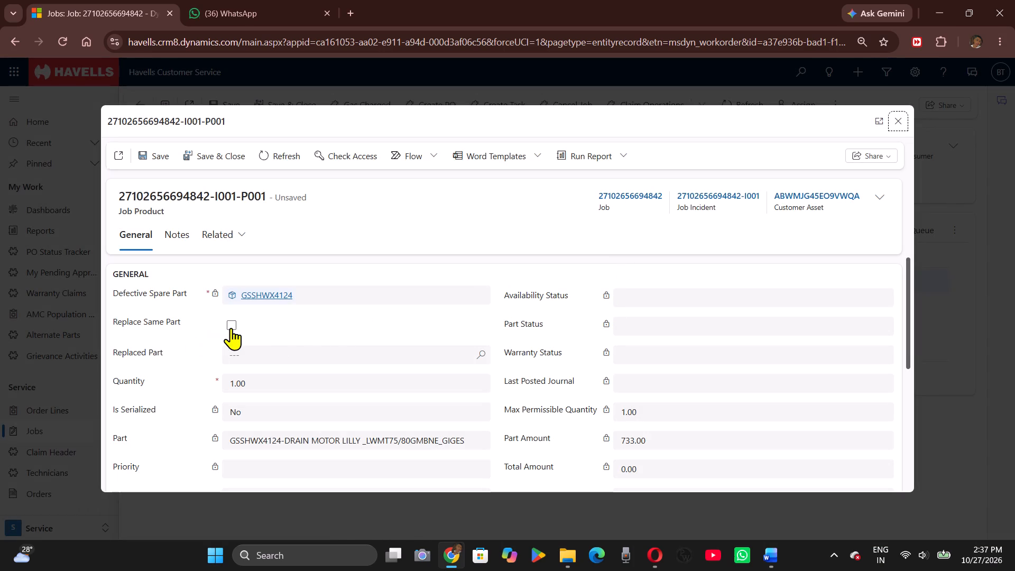
{"action": "left_click", "coordinate": [231, 328]}
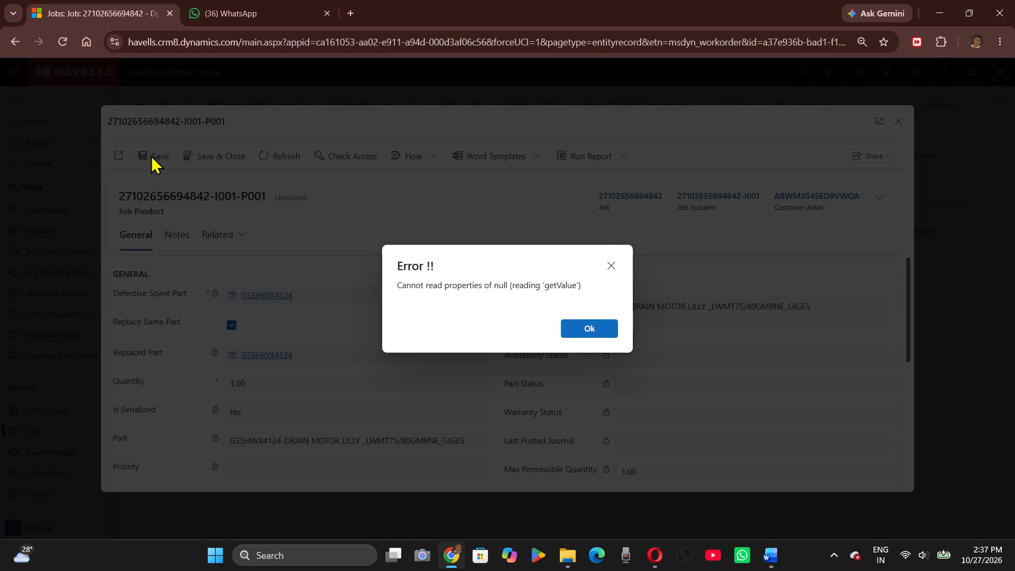
{"action": "left_click", "coordinate": [584, 333]}
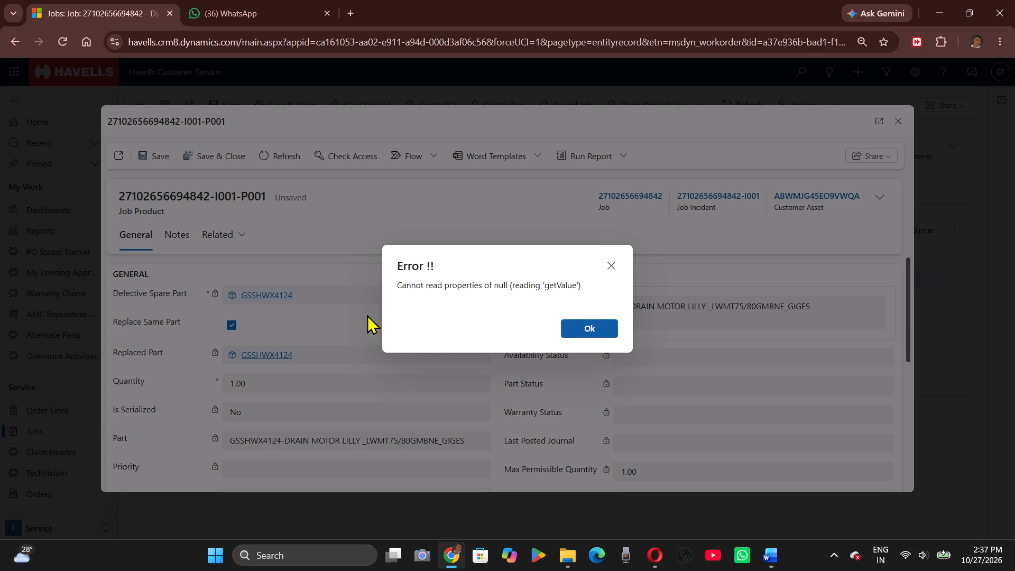
{"action": "left_click", "coordinate": [614, 261]}
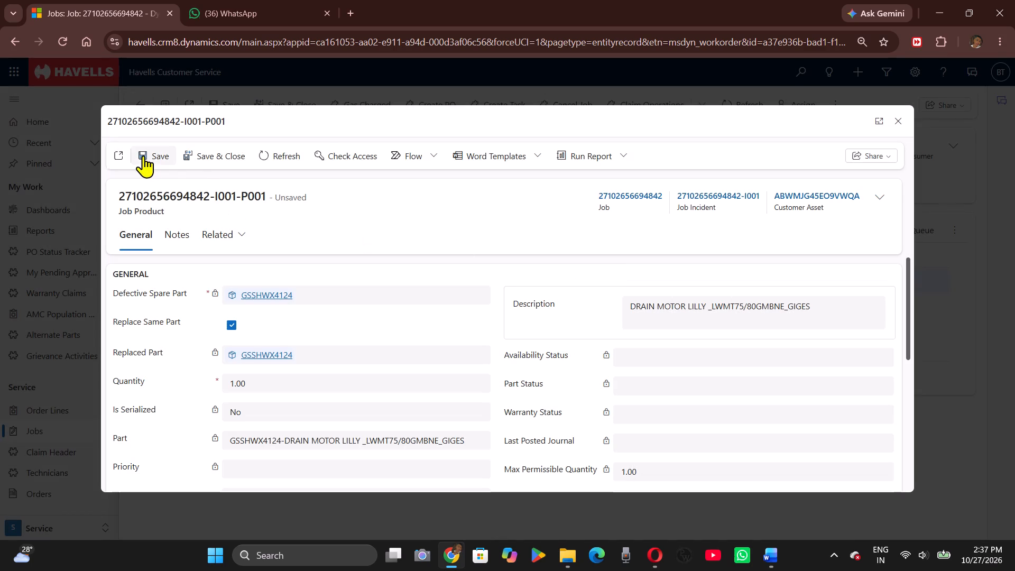
Save the spare part record, then close it and the incident form to return to the job.
{"action": "left_click", "coordinate": [143, 155]}
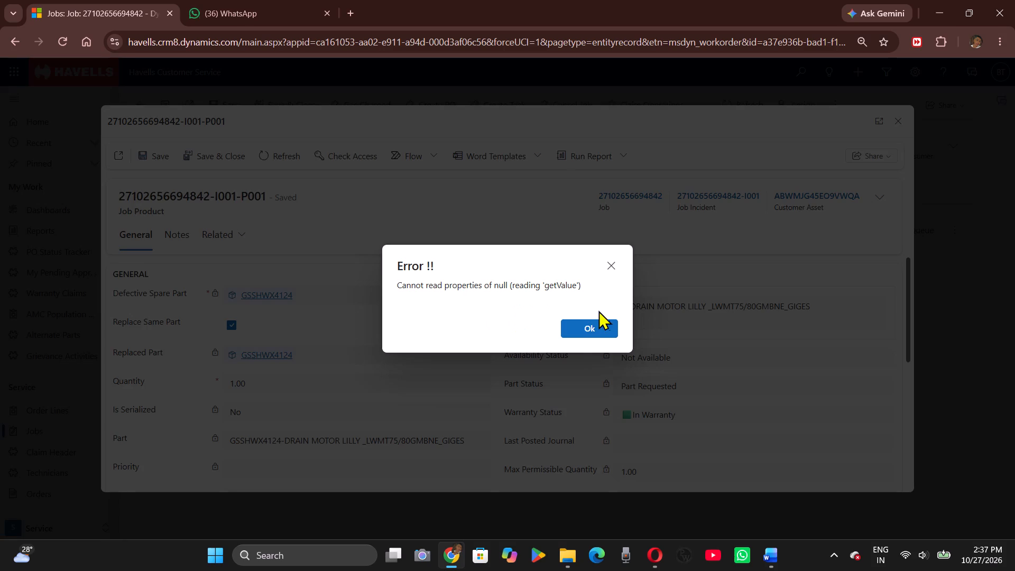
{"action": "left_click", "coordinate": [586, 330]}
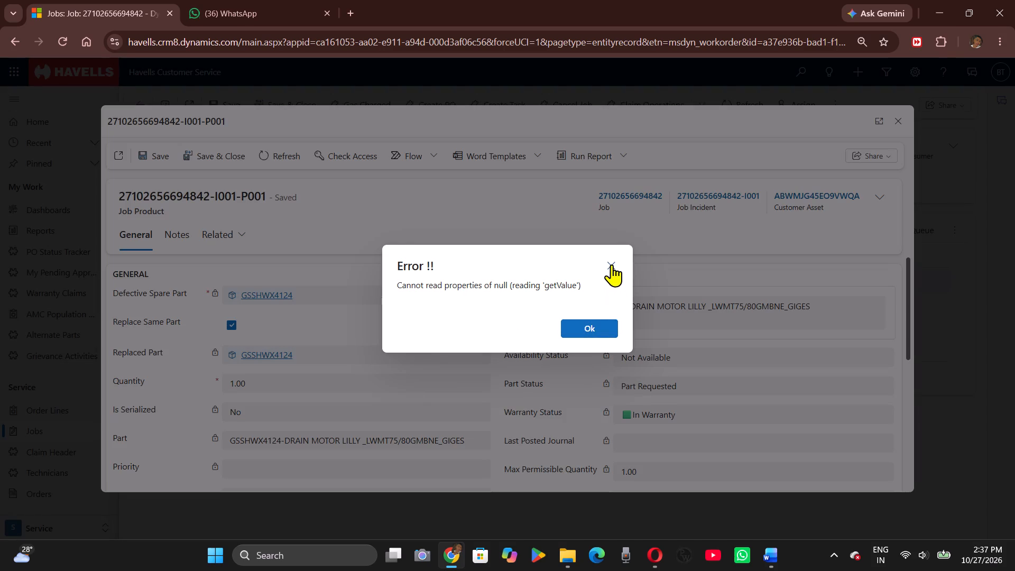
{"action": "left_click", "coordinate": [612, 264]}
{"action": "left_click", "coordinate": [898, 118]}
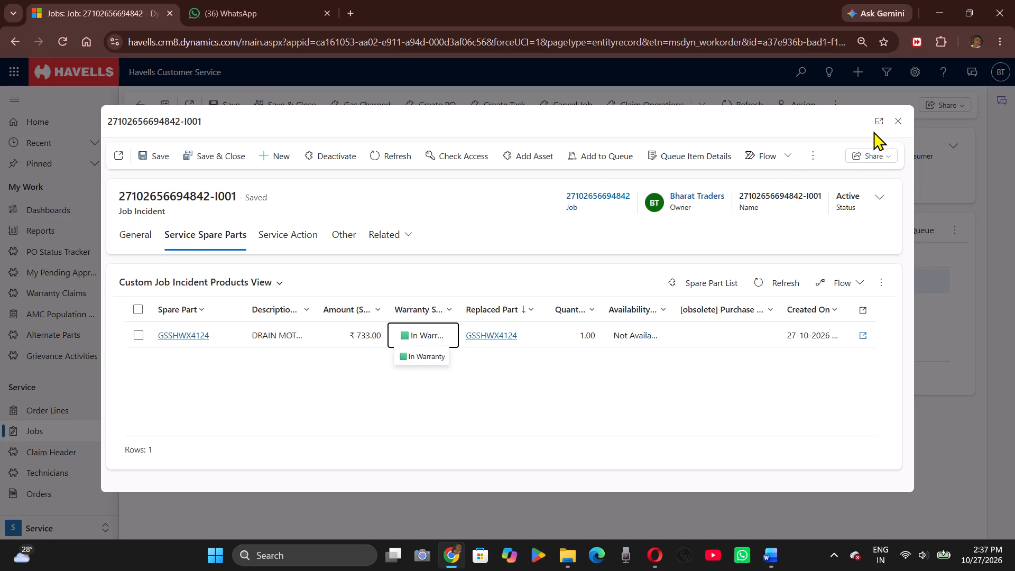
{"action": "left_click", "coordinate": [900, 128]}
Create the PO for the job's spare part and show the job's general details.
{"action": "left_click", "coordinate": [430, 106]}
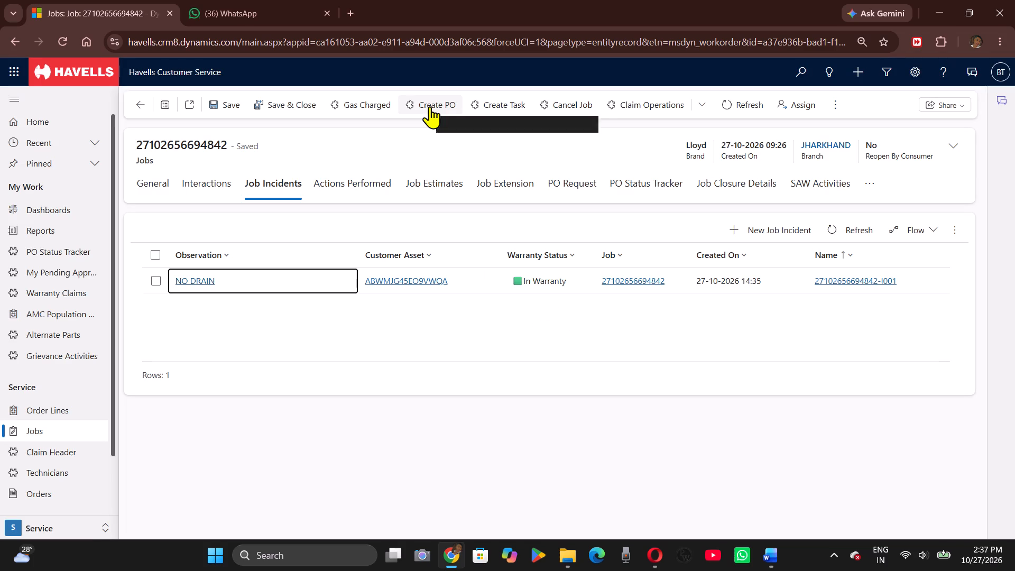
{"action": "left_click", "coordinate": [161, 188]}
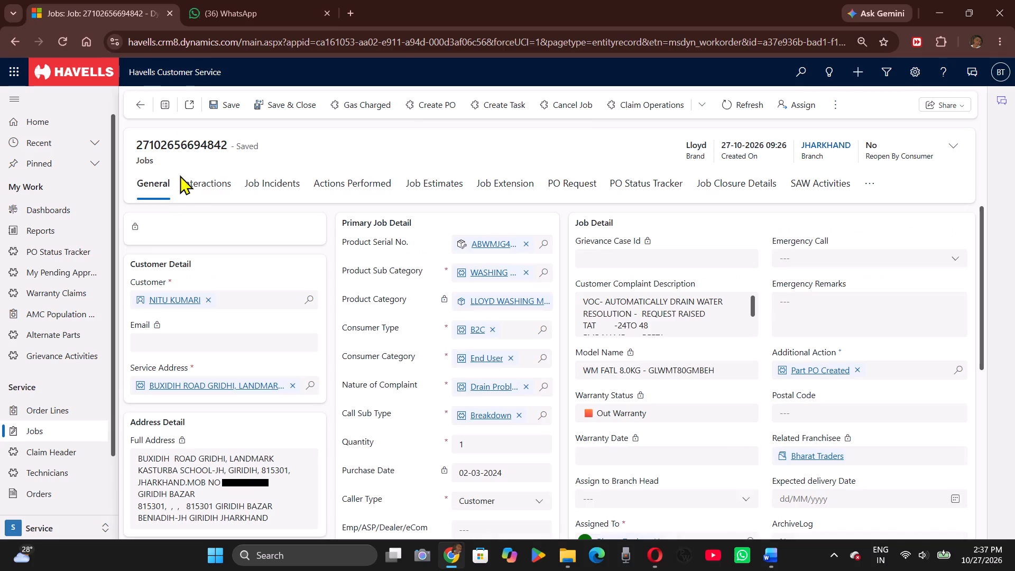
Return to the Active Jobs list and examine the jobs' sub-status, product, complaint and customer columns.
{"action": "left_click", "coordinate": [135, 100]}
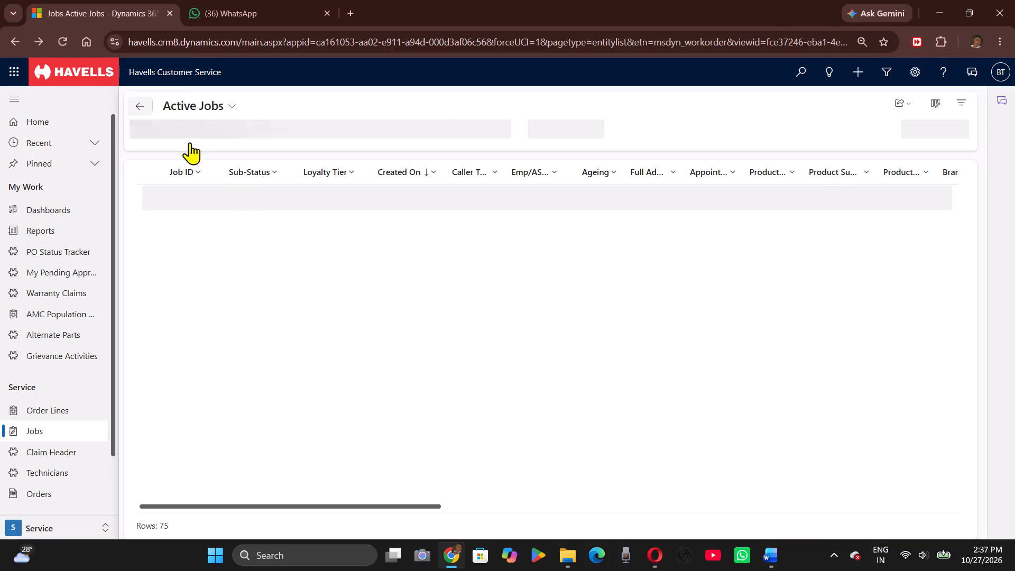
{"action": "scroll", "coordinate": [579, 263], "scroll_direction": "left", "scroll_amount": 1}
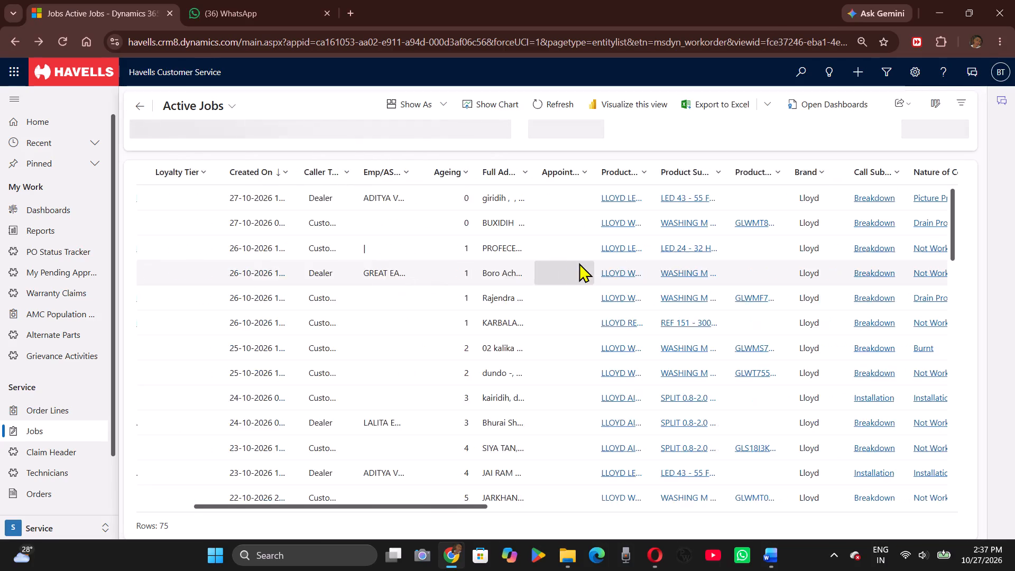
{"action": "scroll", "coordinate": [579, 263], "scroll_direction": "left", "scroll_amount": 3}
{"action": "scroll", "coordinate": [579, 263], "scroll_direction": "right", "scroll_amount": 1}
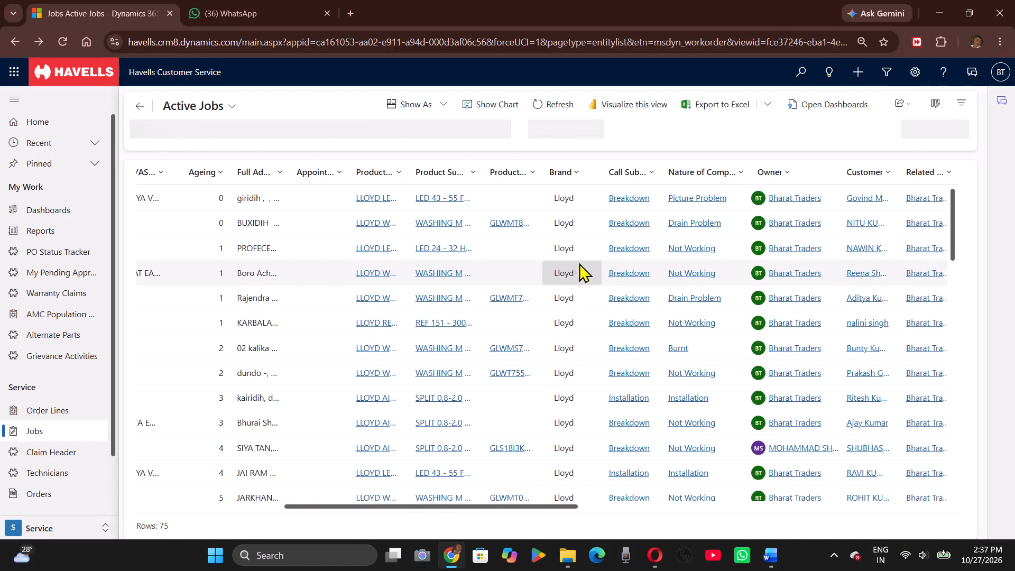
{"action": "scroll", "coordinate": [579, 263], "scroll_direction": "right", "scroll_amount": 1}
{"action": "scroll", "coordinate": [579, 263], "scroll_direction": "left", "scroll_amount": 2}
{"action": "scroll", "coordinate": [579, 263], "scroll_direction": "up", "scroll_amount": 1}
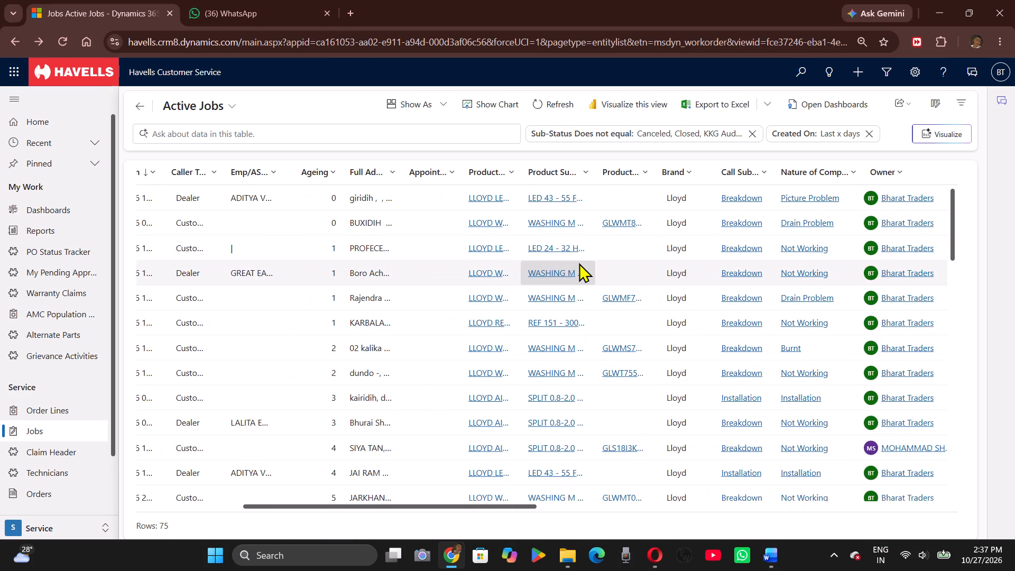
{"action": "scroll", "coordinate": [579, 263], "scroll_direction": "up", "scroll_amount": 2}
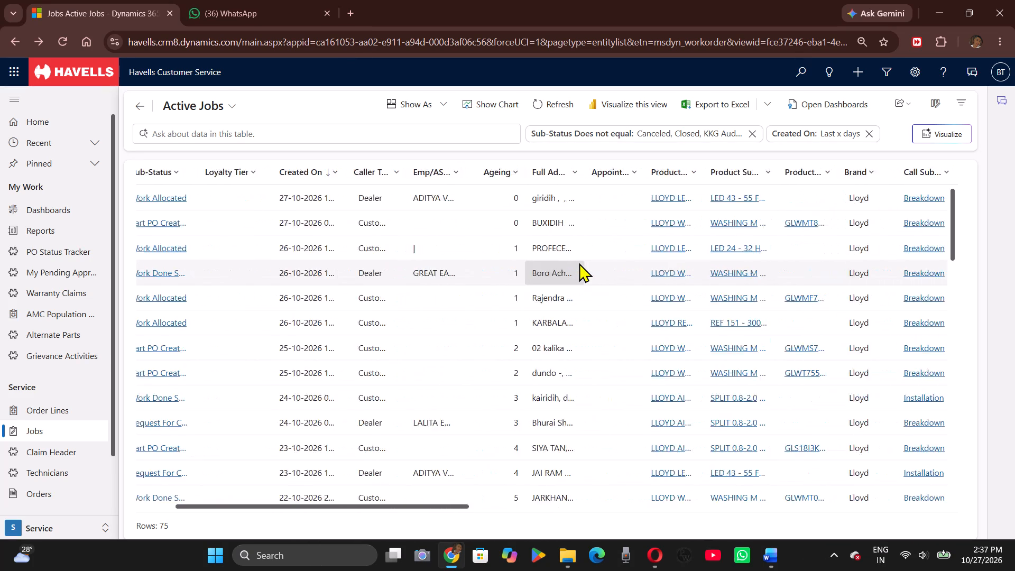
{"action": "scroll", "coordinate": [579, 263], "scroll_direction": "left", "scroll_amount": 1}
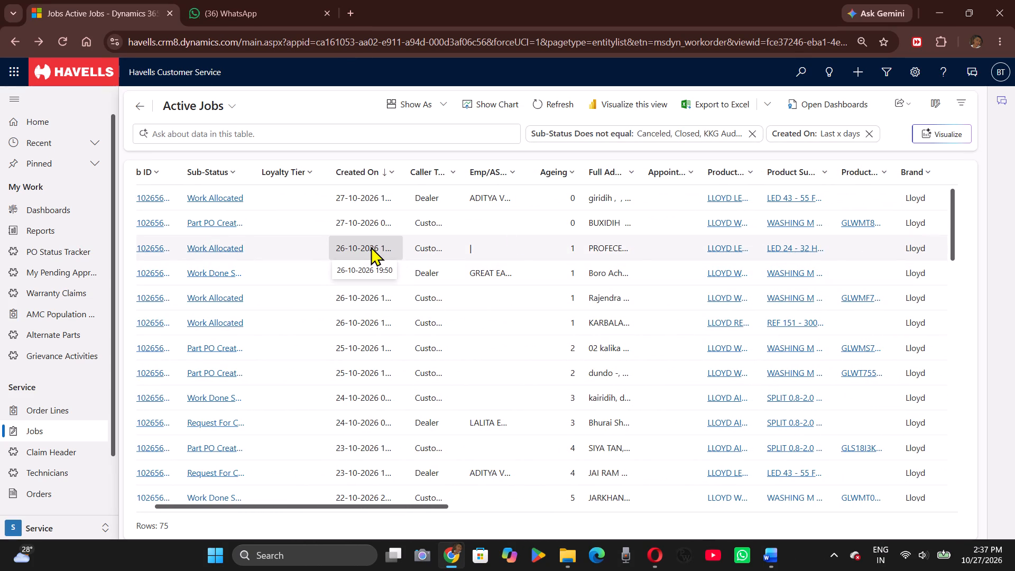
{"action": "scroll", "coordinate": [610, 255], "scroll_direction": "left", "scroll_amount": 3}
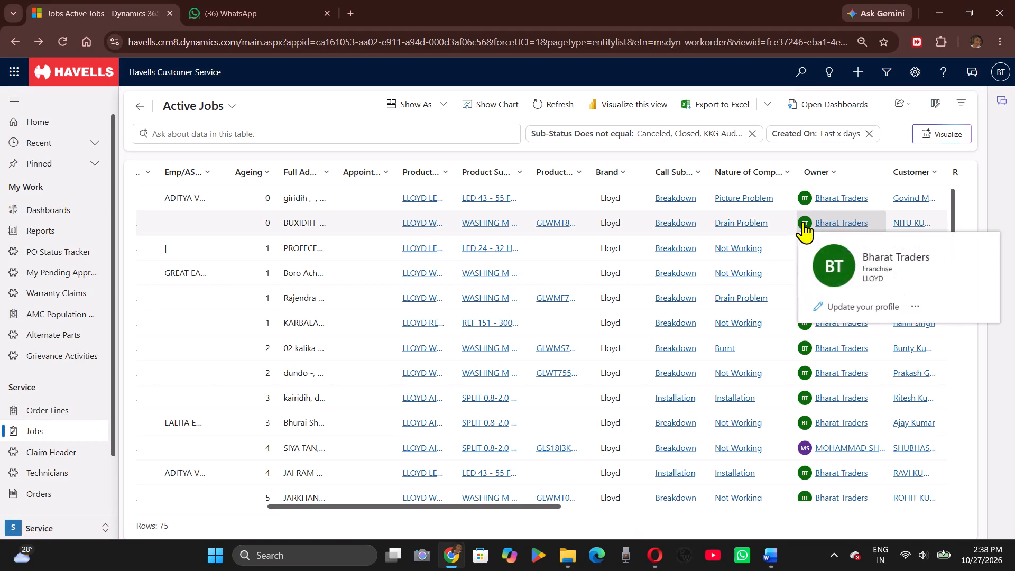
Open the LED 43 - 55 job with the Picture Problem complaint from the Active Jobs list.
{"action": "triple_click", "coordinate": [365, 200]}
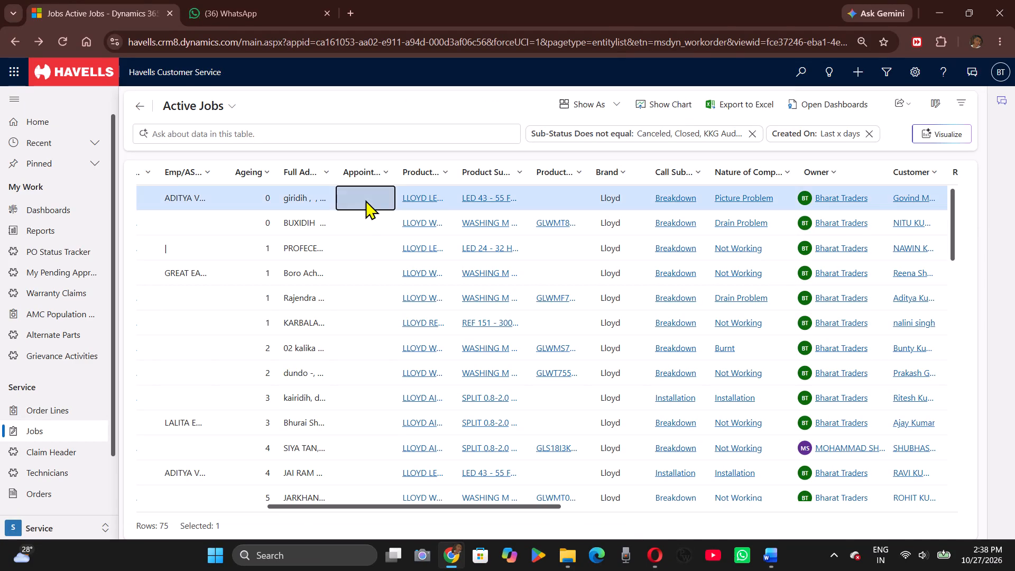
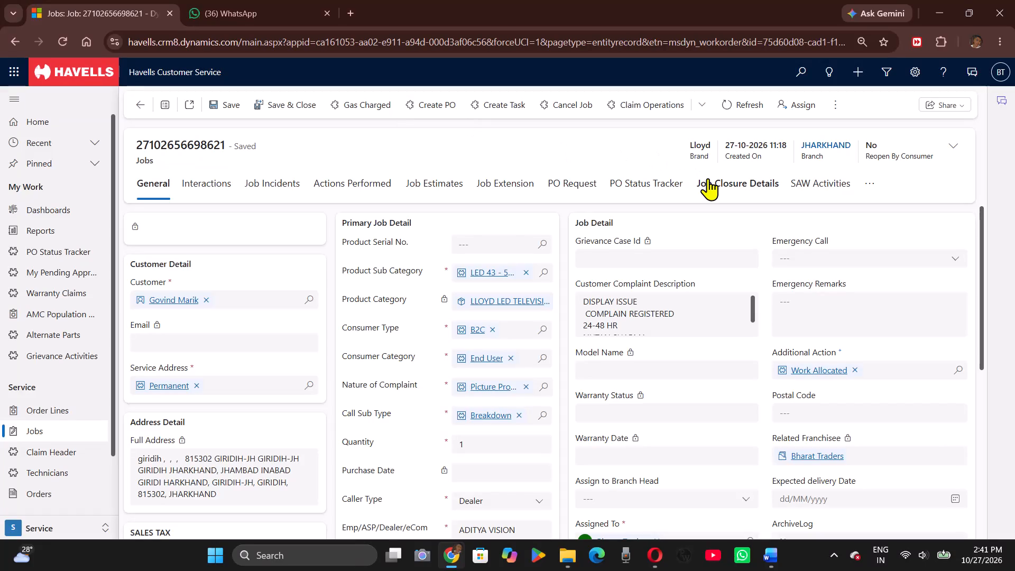
Check the LED television job's closure details, return to its general details and refresh the job record.
{"action": "left_click", "coordinate": [708, 178]}
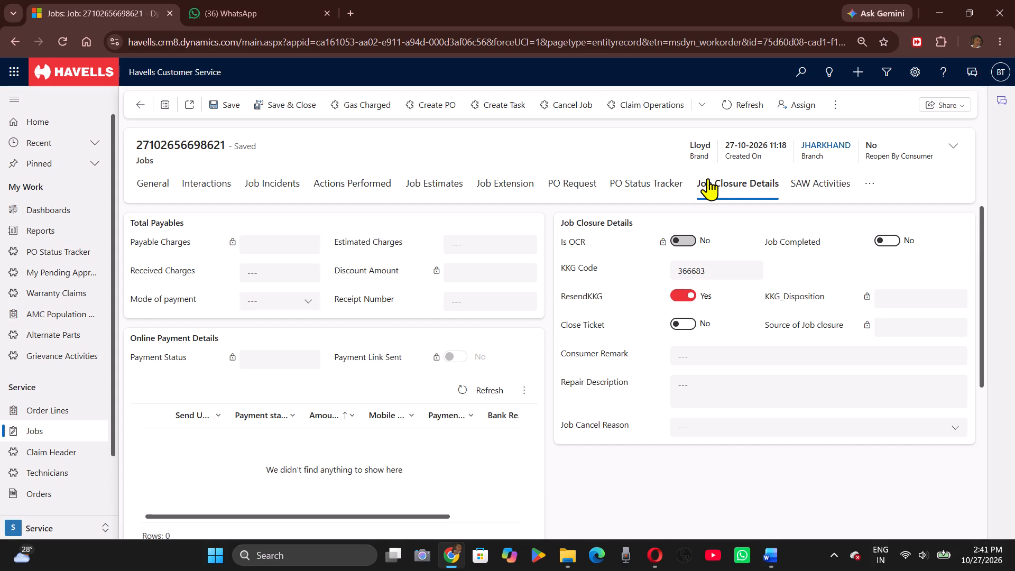
{"action": "left_click_drag", "start_coordinate": [176, 185], "coordinate": [161, 185]}
{"action": "left_click", "coordinate": [161, 185]}
{"action": "left_click", "coordinate": [731, 108]}
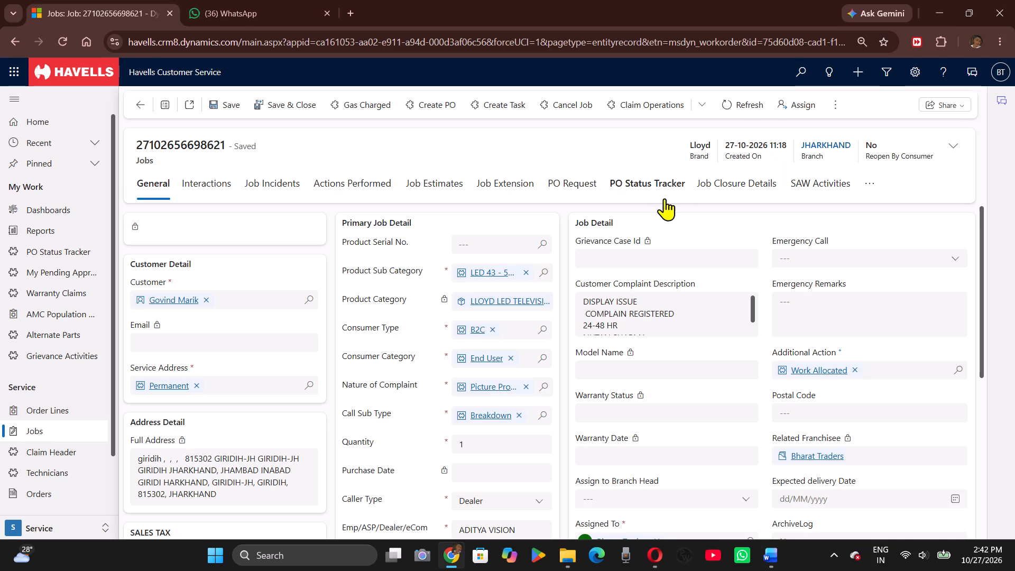
{"action": "left_click", "coordinate": [734, 100]}
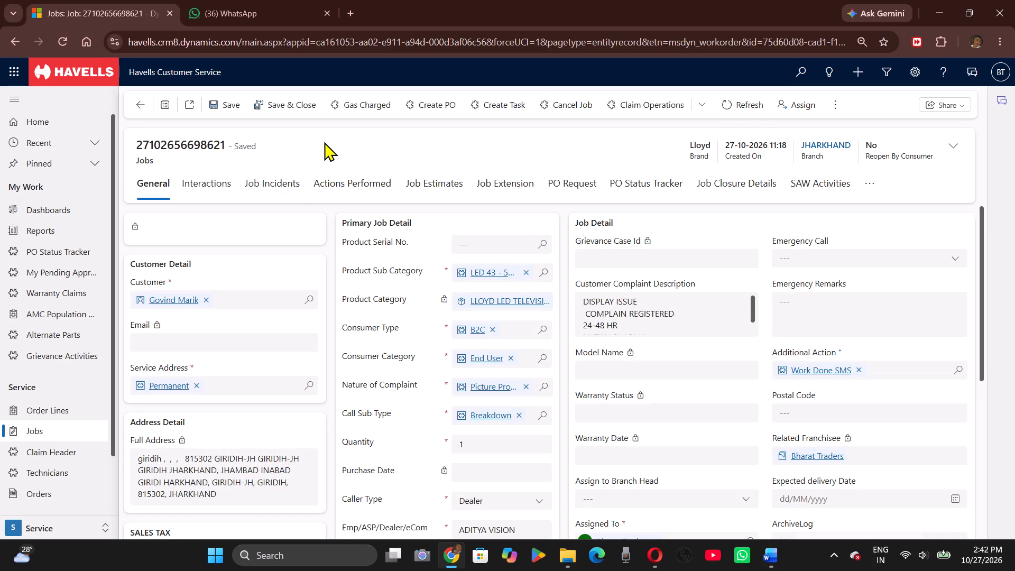
{"action": "left_click", "coordinate": [537, 245]}
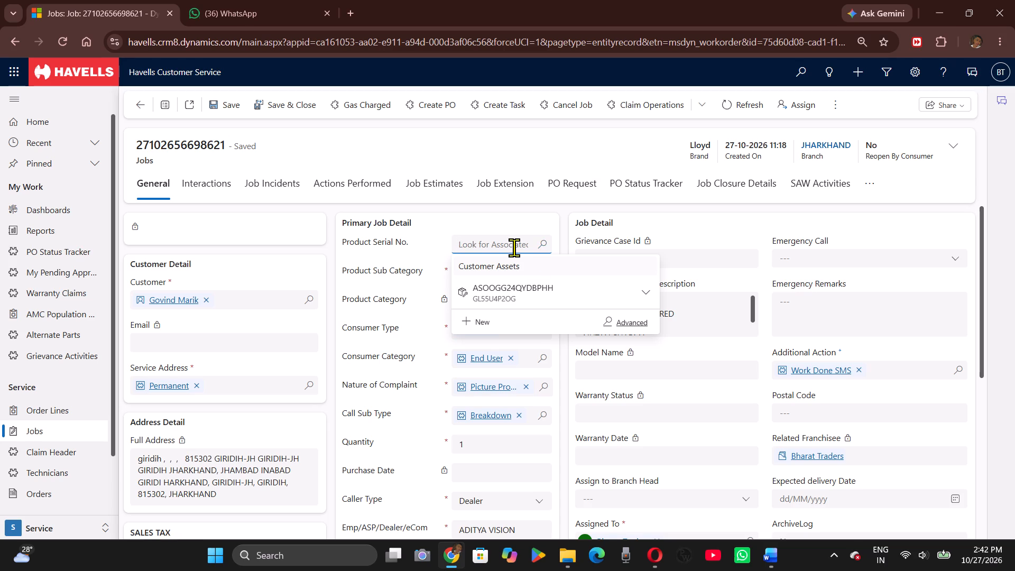
{"action": "left_click", "coordinate": [520, 287]}
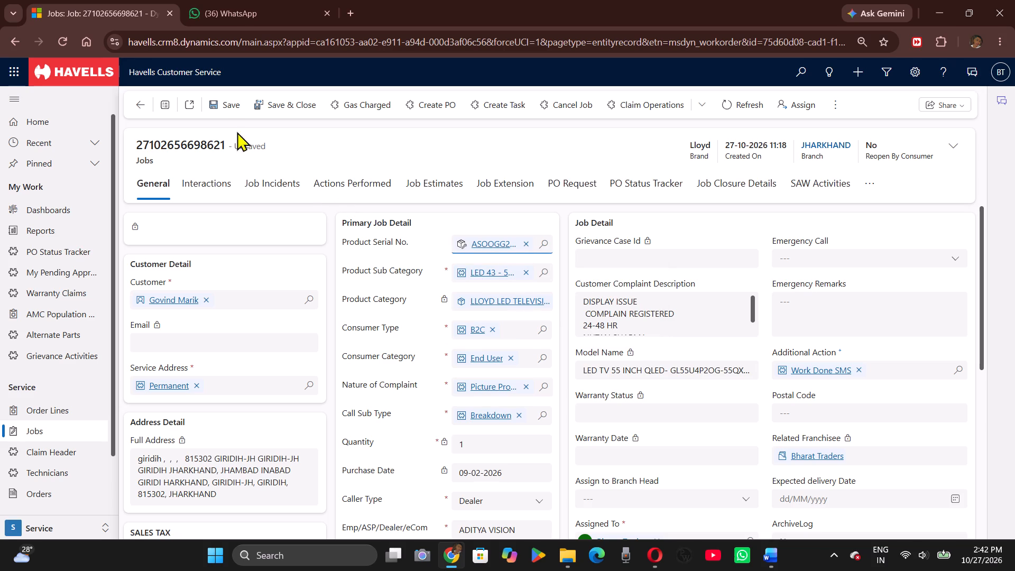
{"action": "left_click", "coordinate": [213, 105]}
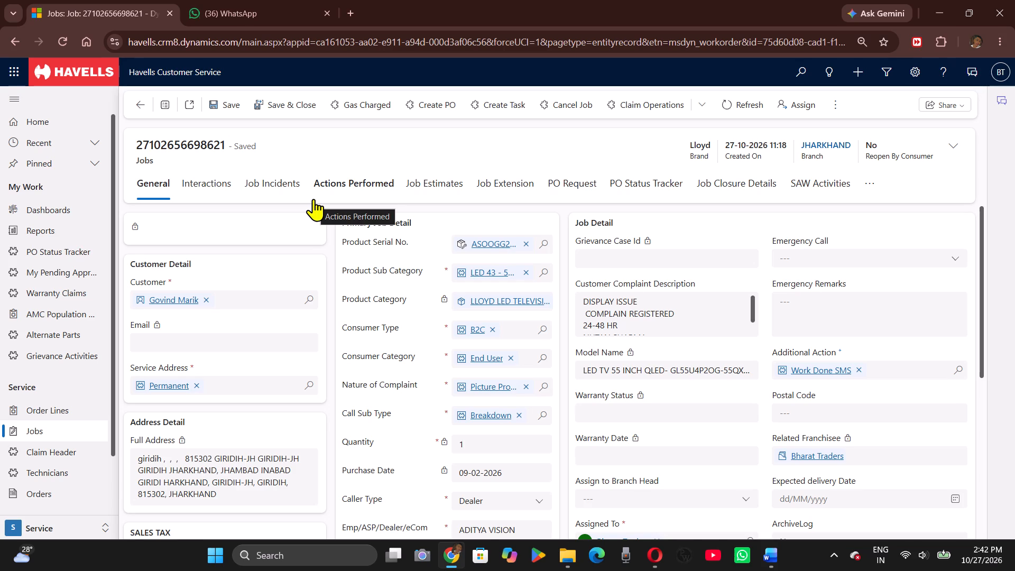
Examine the attachments of the linked customer asset and return to the job's general details.
{"action": "left_click", "coordinate": [477, 240]}
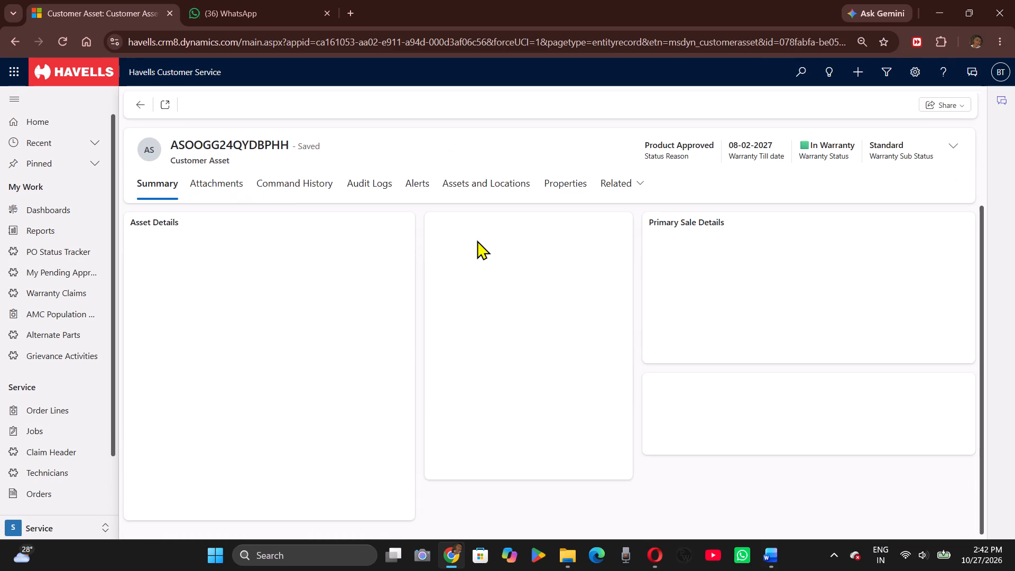
{"action": "left_click", "coordinate": [231, 181]}
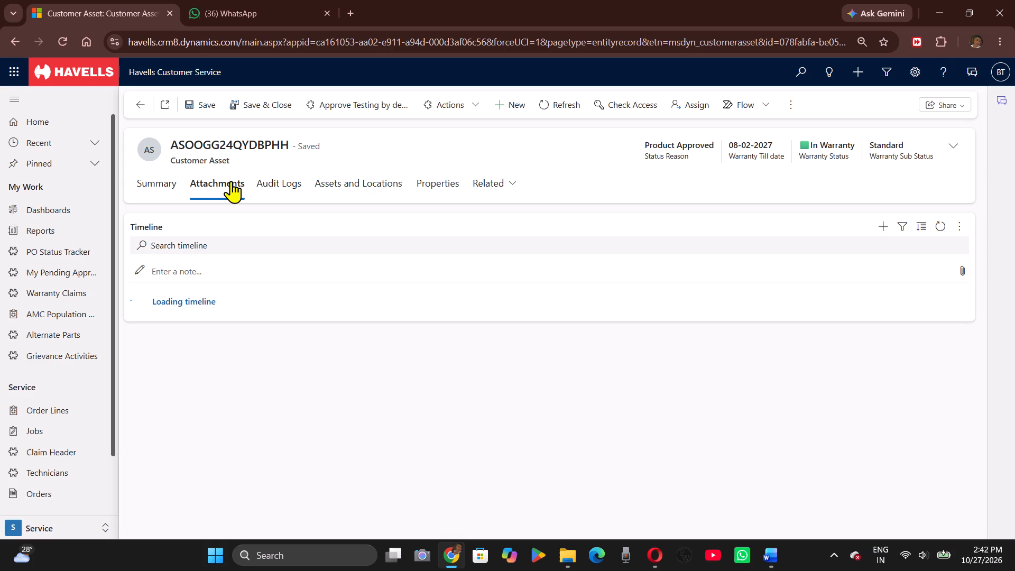
{"action": "left_click", "coordinate": [144, 100]}
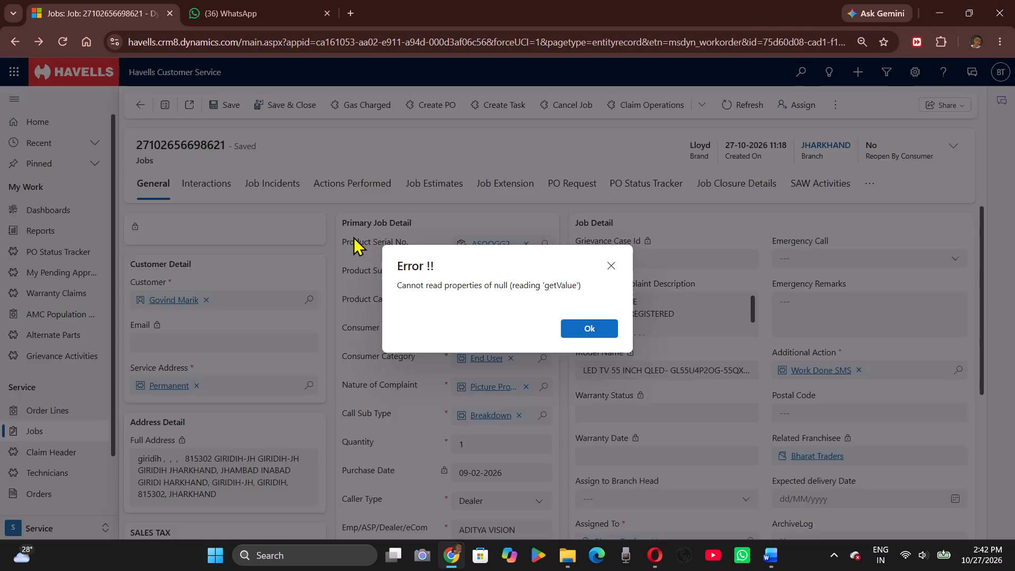
{"action": "left_click", "coordinate": [586, 328]}
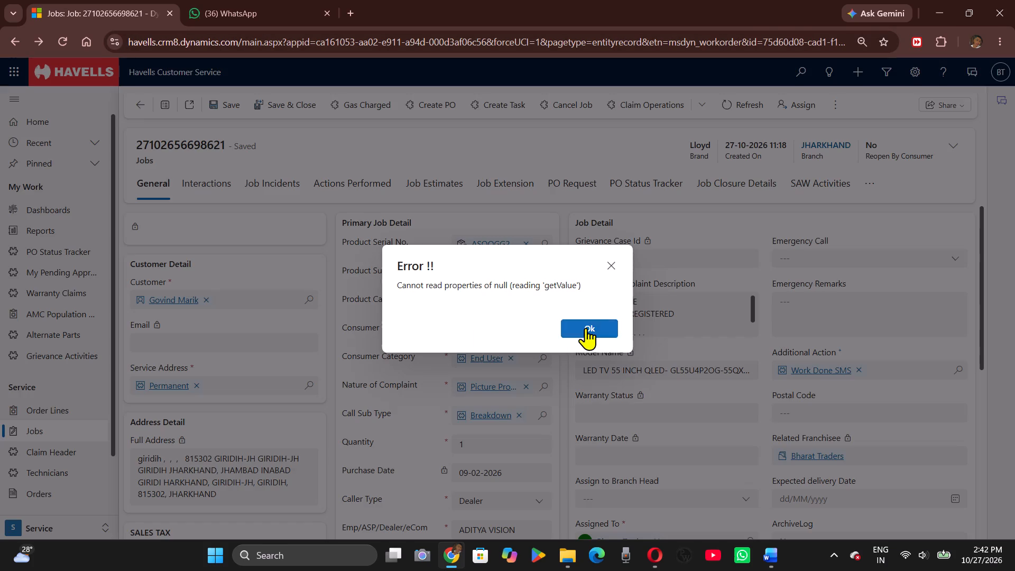
{"action": "left_click", "coordinate": [615, 265]}
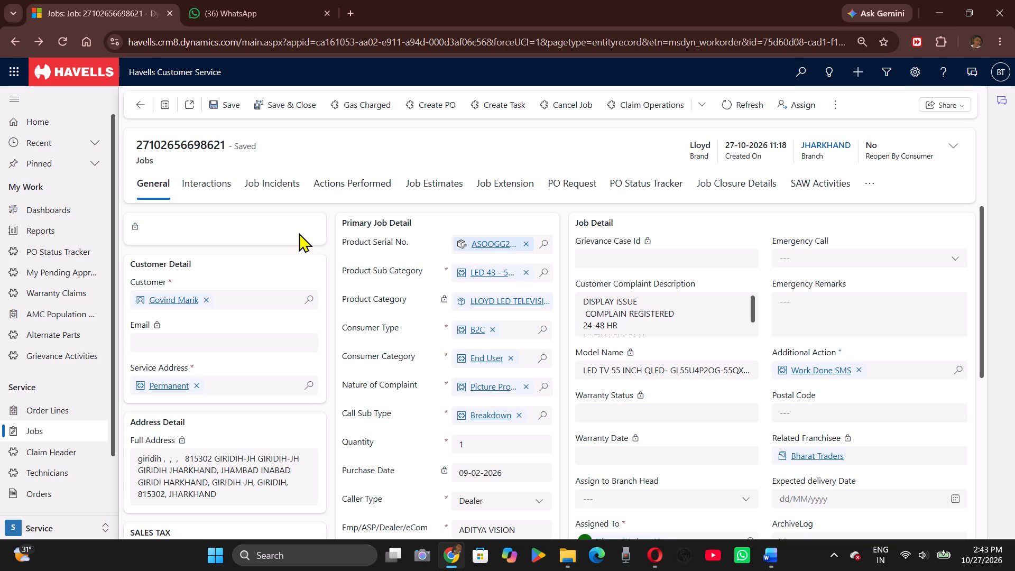
Start a new job incident for the LED television job with the observation MAINPCB DEFECTIVE.
{"action": "left_click", "coordinate": [288, 185]}
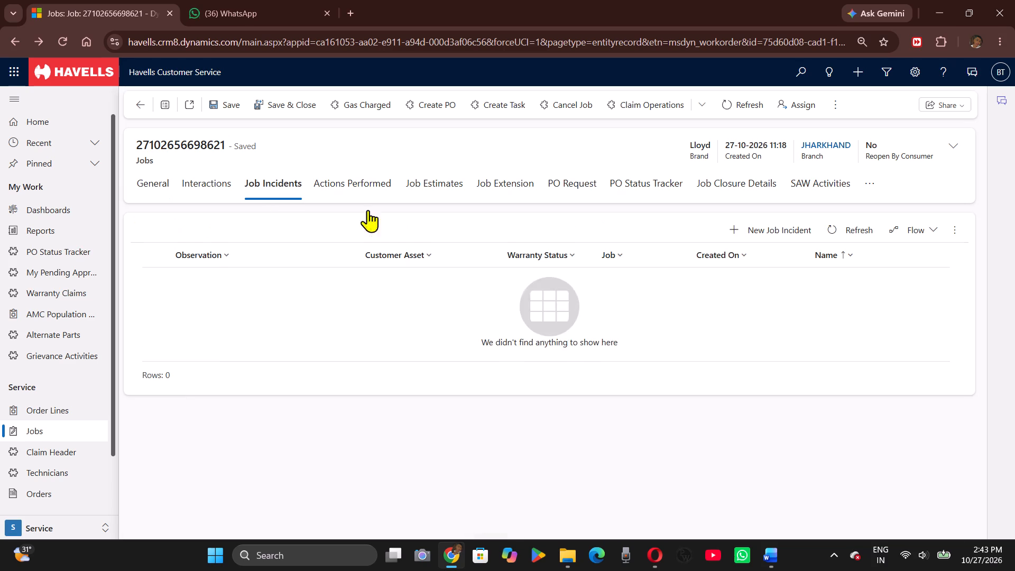
{"action": "left_click", "coordinate": [764, 227]}
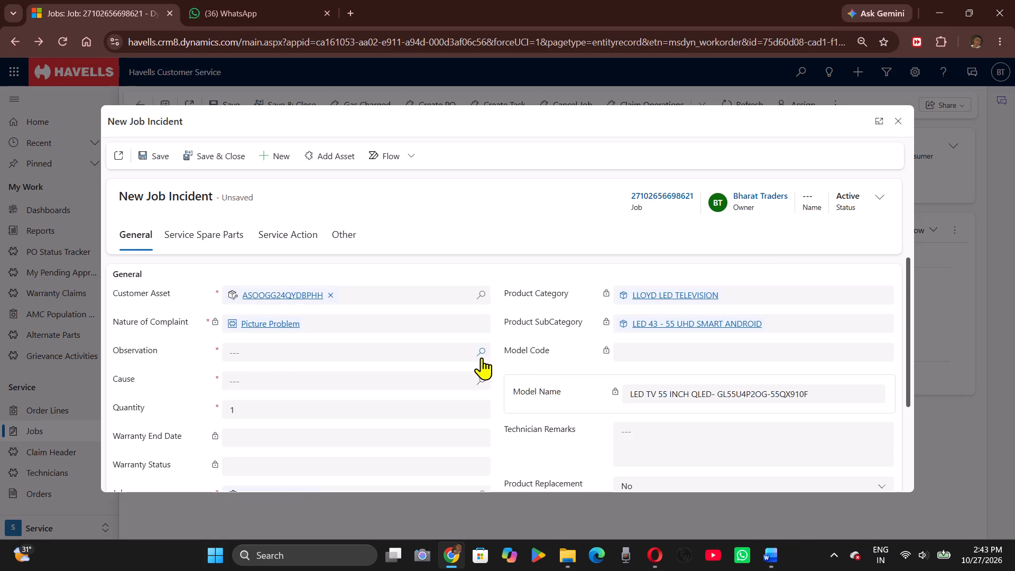
{"action": "left_click", "coordinate": [479, 357]}
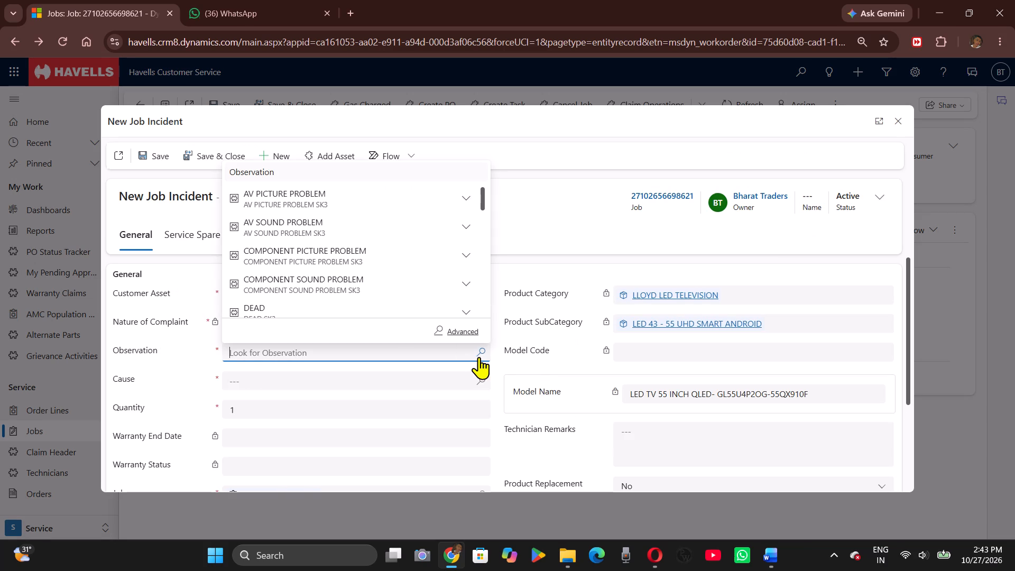
{"action": "scroll", "coordinate": [366, 287], "scroll_direction": "down", "scroll_amount": 4}
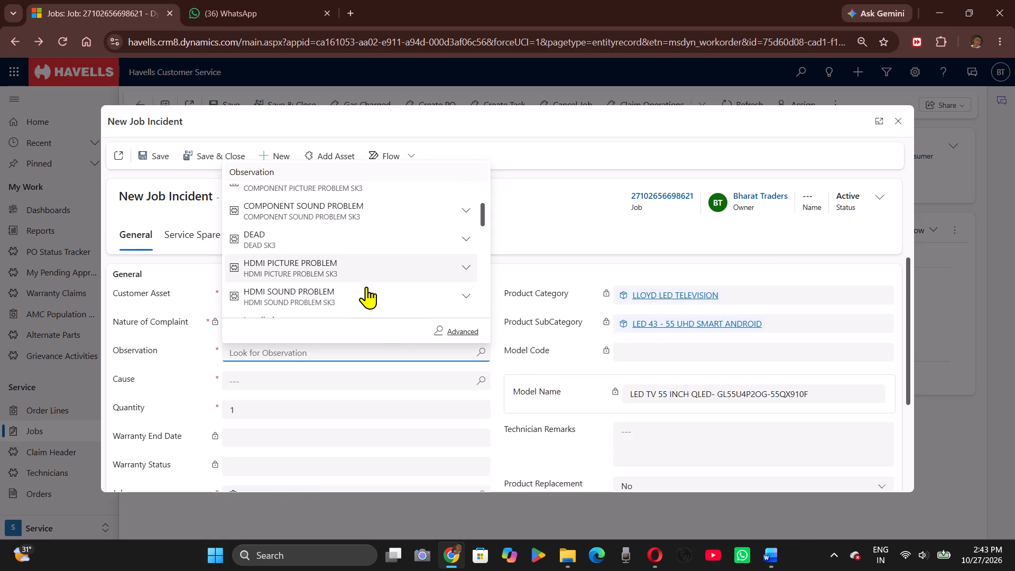
{"action": "scroll", "coordinate": [366, 287], "scroll_direction": "down", "scroll_amount": 2}
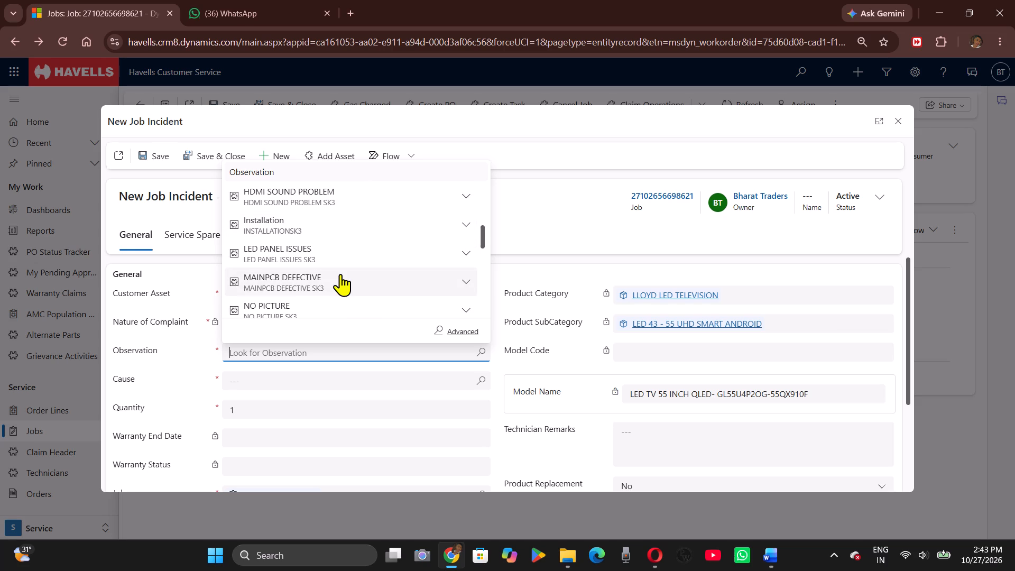
{"action": "scroll", "coordinate": [340, 274], "scroll_direction": "down", "scroll_amount": 1}
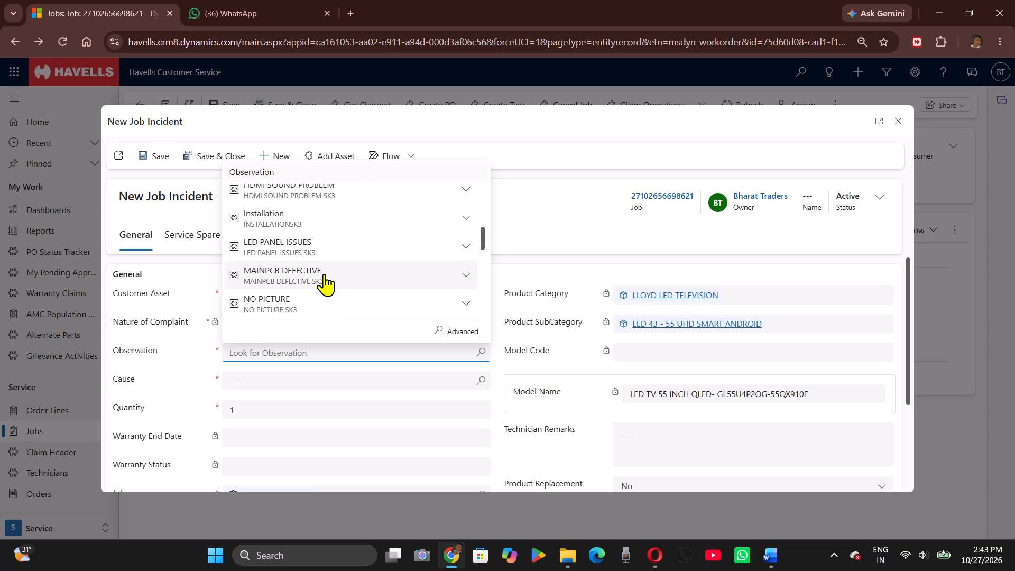
{"action": "scroll", "coordinate": [324, 274], "scroll_direction": "down", "scroll_amount": 1}
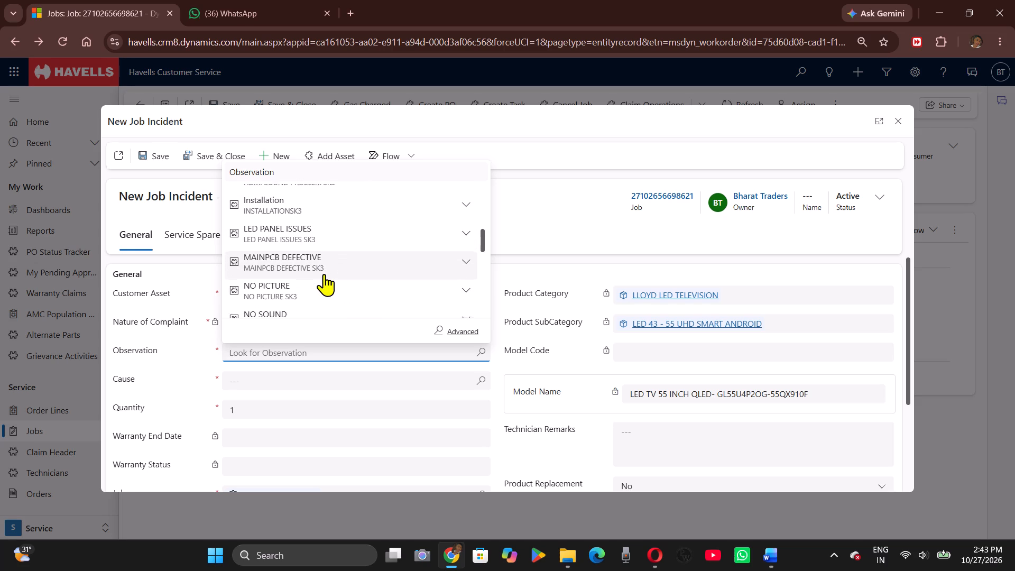
{"action": "scroll", "coordinate": [324, 274], "scroll_direction": "down", "scroll_amount": 4}
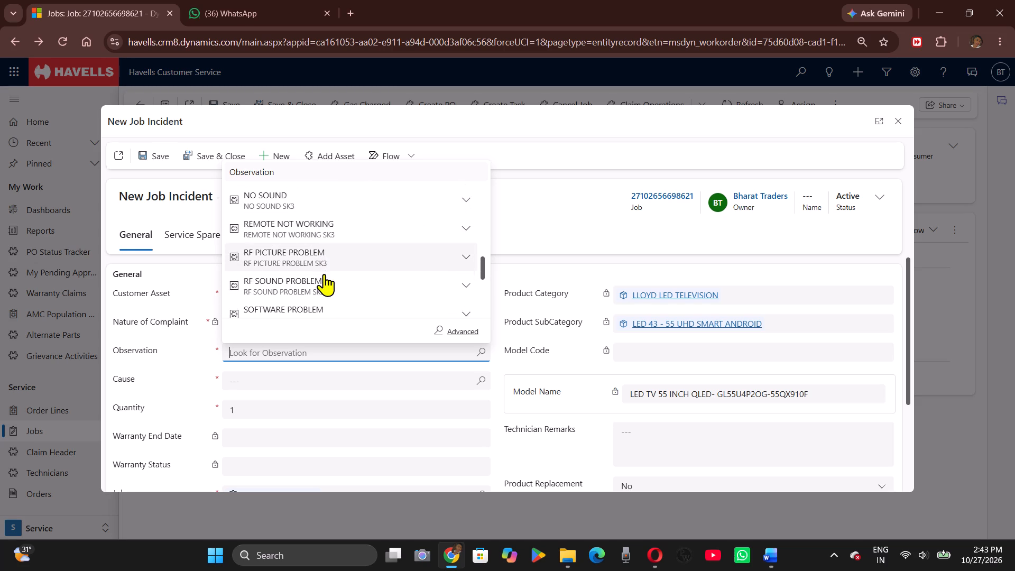
{"action": "scroll", "coordinate": [324, 274], "scroll_direction": "down", "scroll_amount": 3}
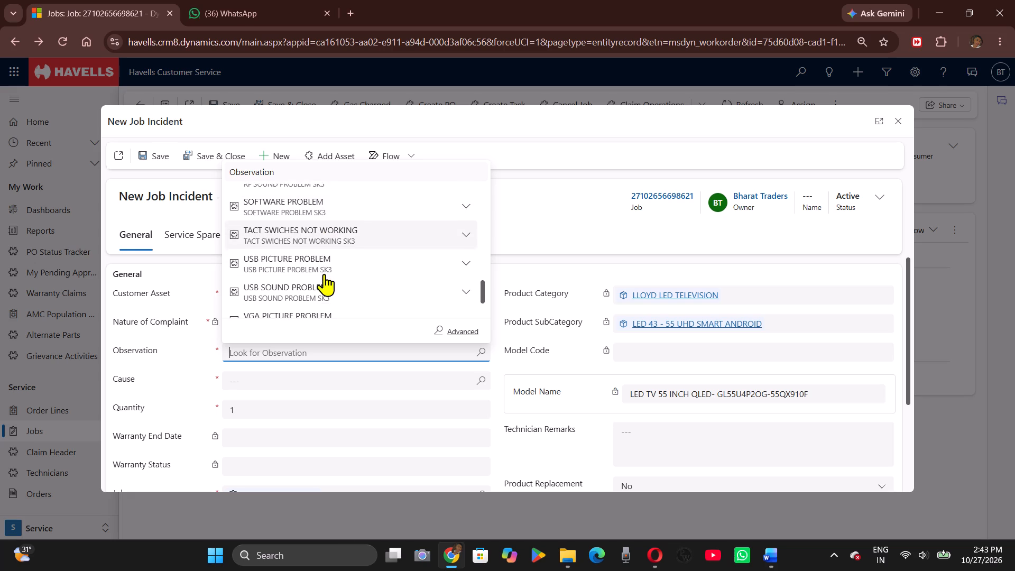
{"action": "scroll", "coordinate": [324, 274], "scroll_direction": "down", "scroll_amount": 1}
{"action": "scroll", "coordinate": [324, 274], "scroll_direction": "up", "scroll_amount": 1}
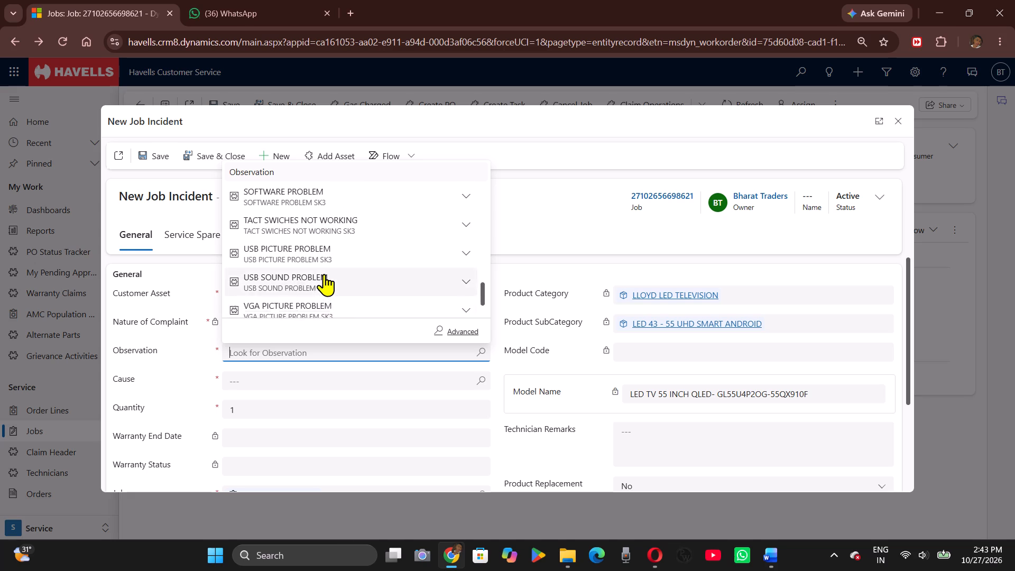
{"action": "scroll", "coordinate": [324, 274], "scroll_direction": "up", "scroll_amount": 2}
{"action": "scroll", "coordinate": [303, 282], "scroll_direction": "down", "scroll_amount": 1}
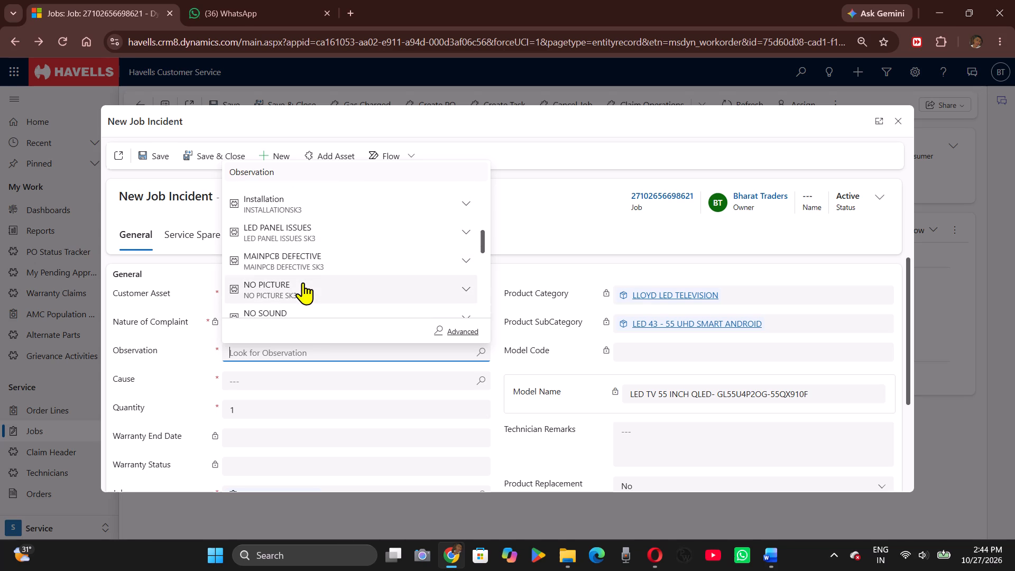
{"action": "left_click", "coordinate": [297, 266]}
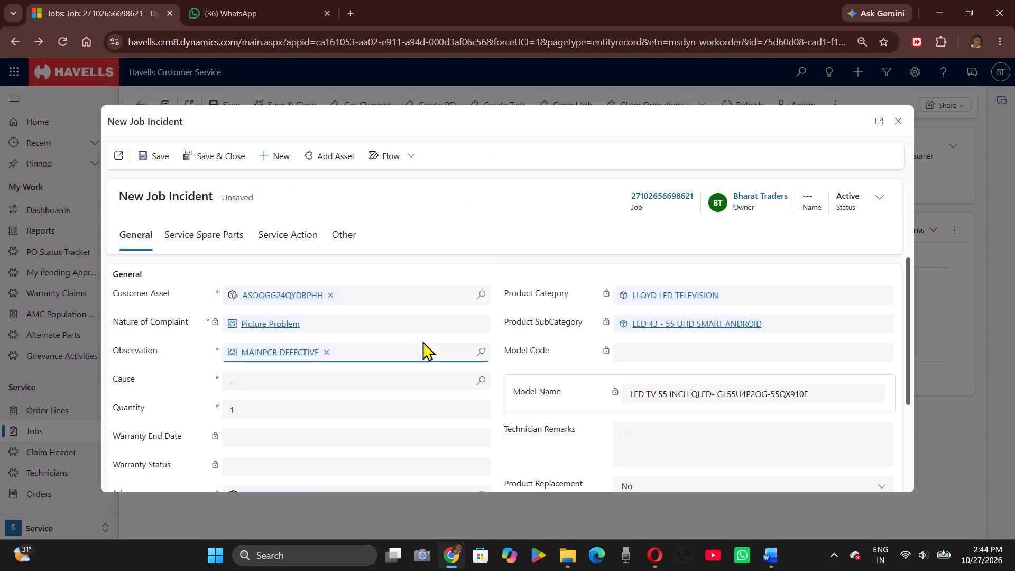
Set the new incident's cause to AV NOT SUPPORTED.
{"action": "left_click", "coordinate": [486, 377]}
{"action": "left_click", "coordinate": [246, 238]}
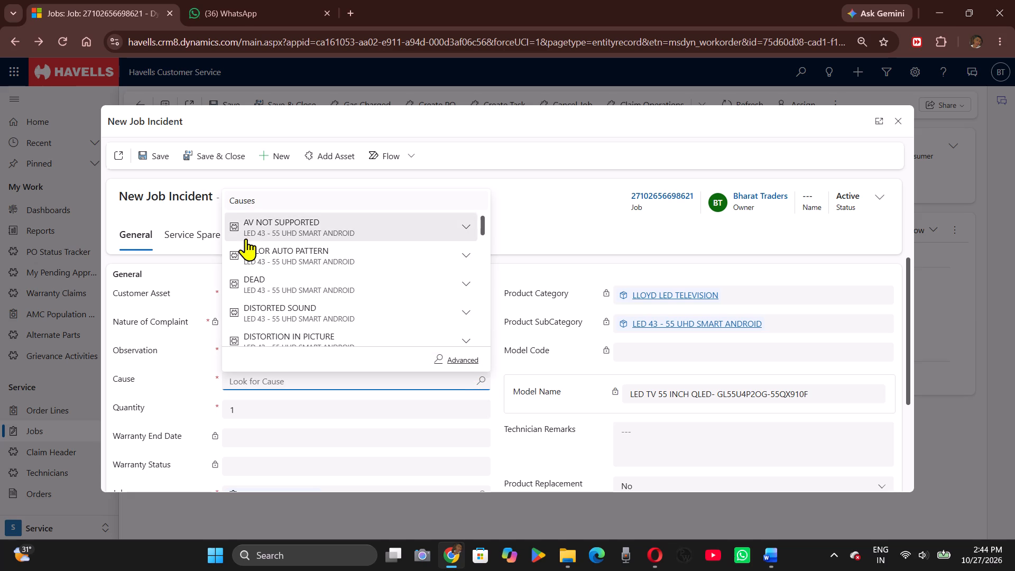
Change the new incident's cause to NO PICTURE.
{"action": "left_click", "coordinate": [477, 377]}
{"action": "scroll", "coordinate": [340, 311], "scroll_direction": "down", "scroll_amount": 1}
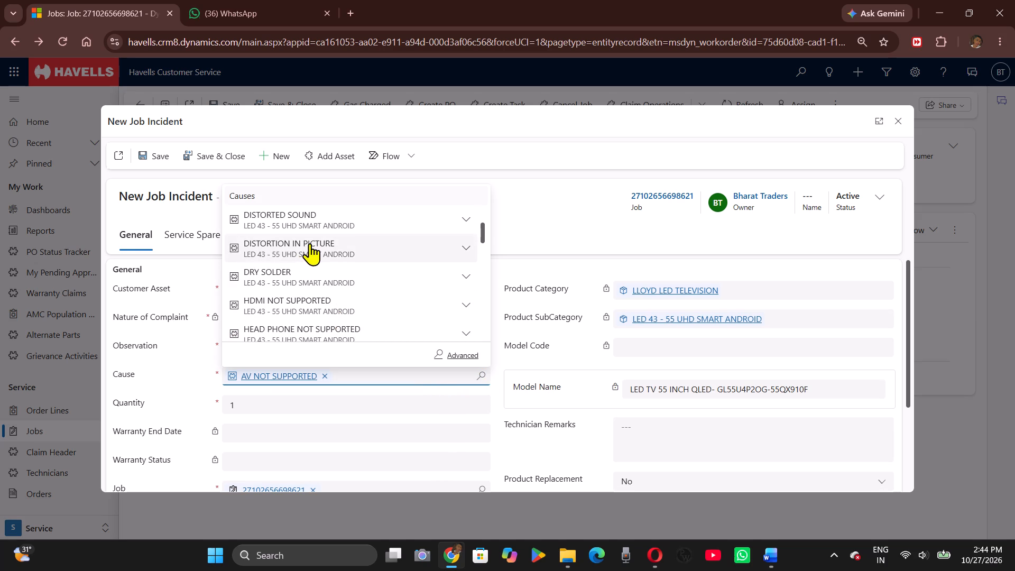
{"action": "scroll", "coordinate": [310, 243], "scroll_direction": "down", "scroll_amount": 4}
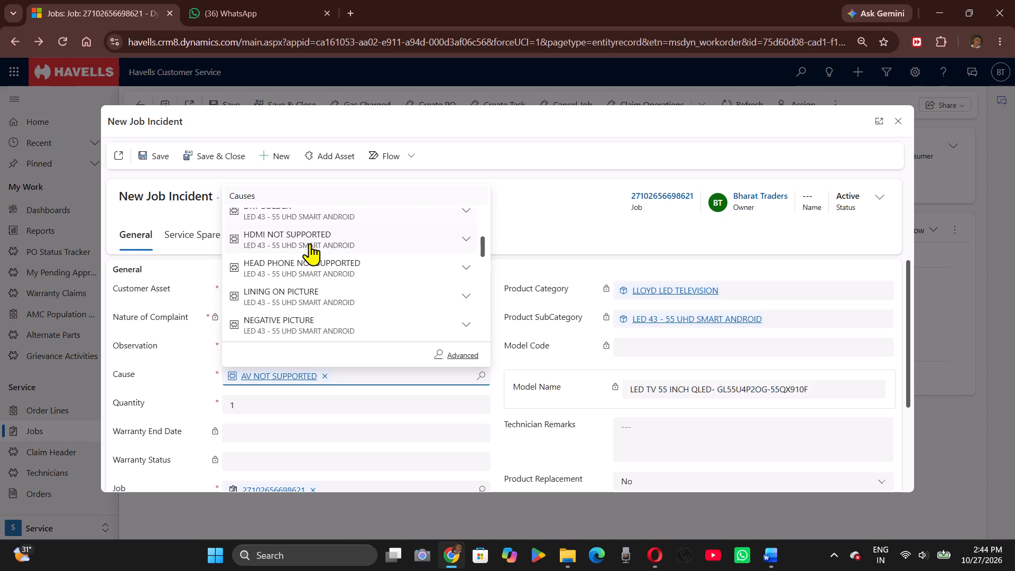
{"action": "scroll", "coordinate": [310, 243], "scroll_direction": "down", "scroll_amount": 3}
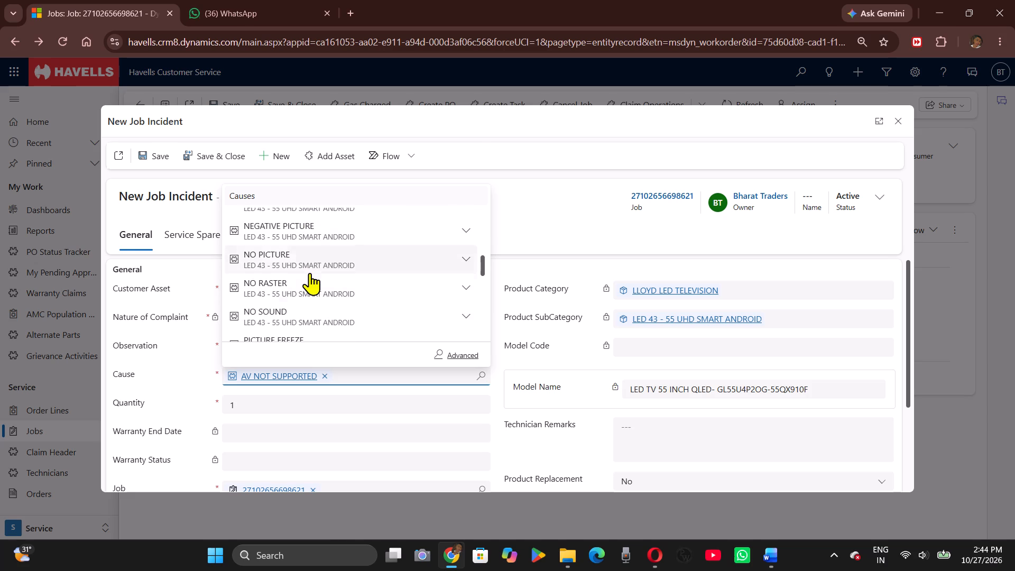
{"action": "scroll", "coordinate": [310, 273], "scroll_direction": "down", "scroll_amount": 1}
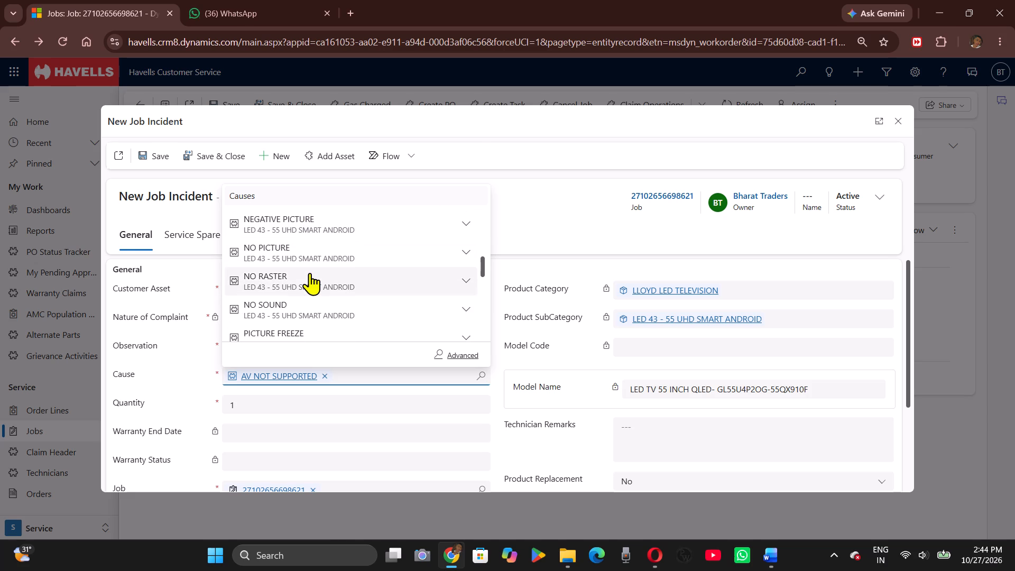
{"action": "scroll", "coordinate": [310, 273], "scroll_direction": "down", "scroll_amount": 1}
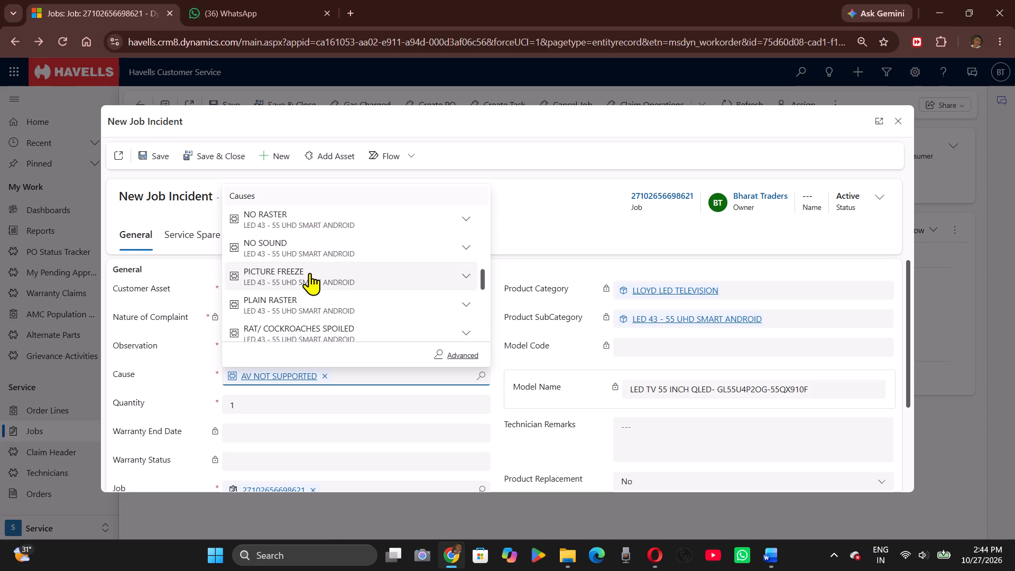
{"action": "scroll", "coordinate": [310, 273], "scroll_direction": "down", "scroll_amount": 4}
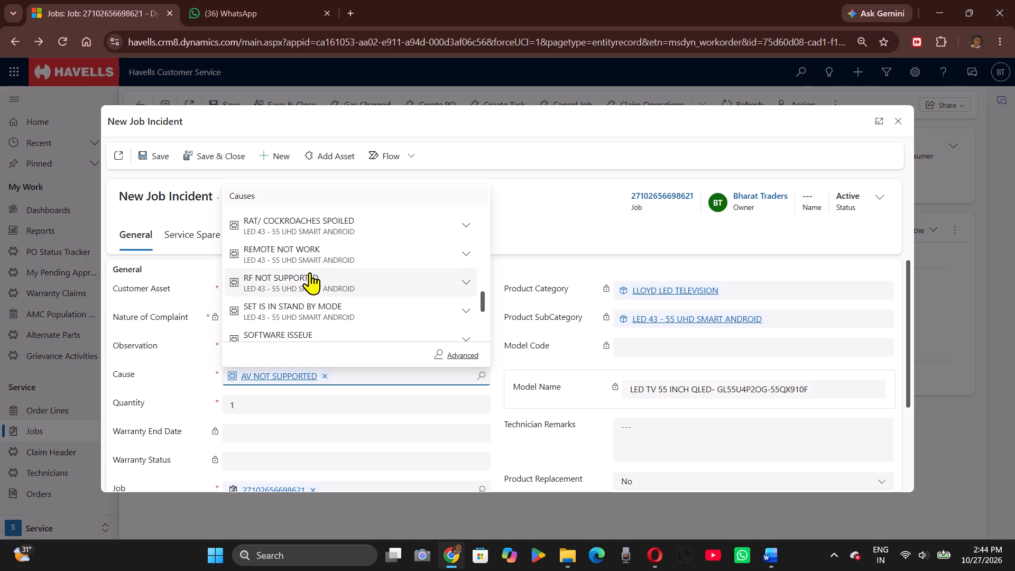
{"action": "scroll", "coordinate": [310, 272], "scroll_direction": "down", "scroll_amount": 2}
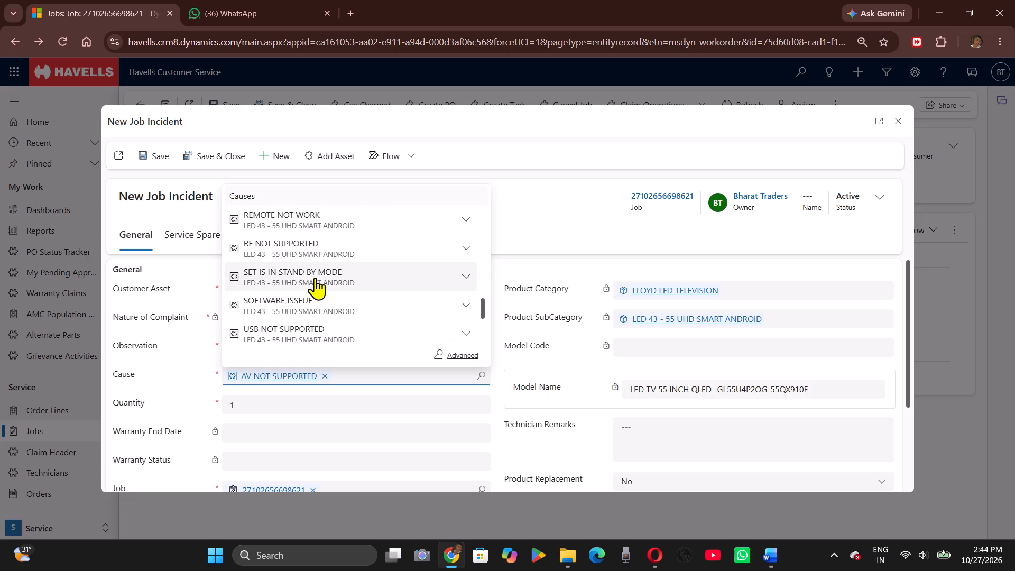
{"action": "scroll", "coordinate": [315, 278], "scroll_direction": "down", "scroll_amount": 3}
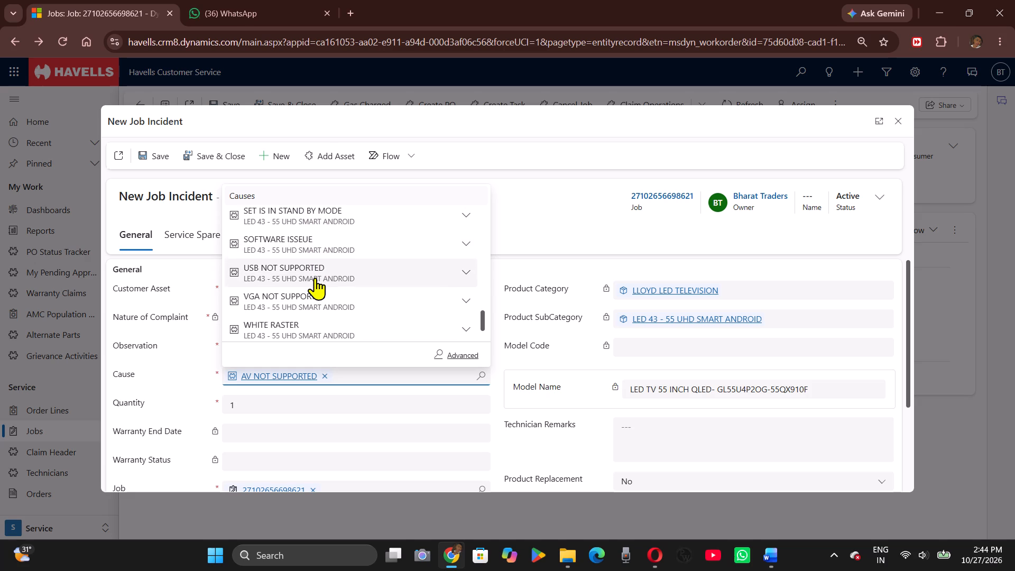
{"action": "scroll", "coordinate": [315, 278], "scroll_direction": "down", "scroll_amount": 2}
{"action": "scroll", "coordinate": [315, 278], "scroll_direction": "up", "scroll_amount": 1}
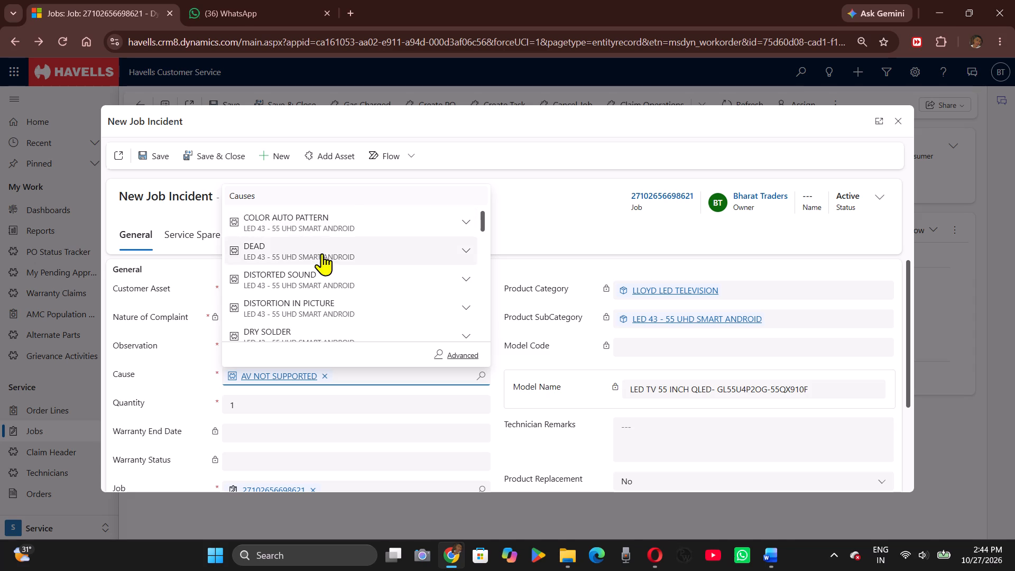
{"action": "scroll", "coordinate": [322, 253], "scroll_direction": "down", "scroll_amount": 3}
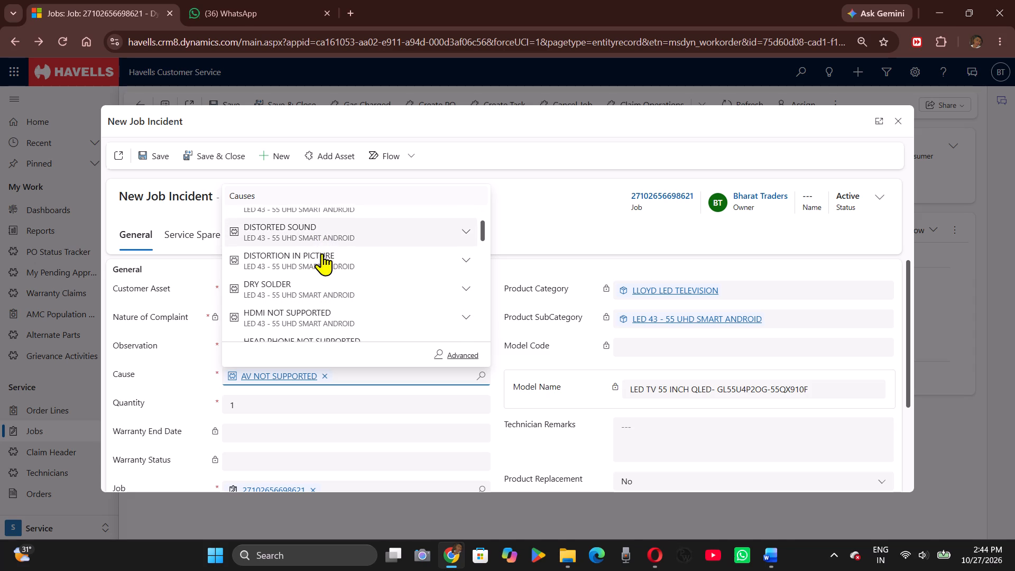
{"action": "scroll", "coordinate": [322, 253], "scroll_direction": "down", "scroll_amount": 2}
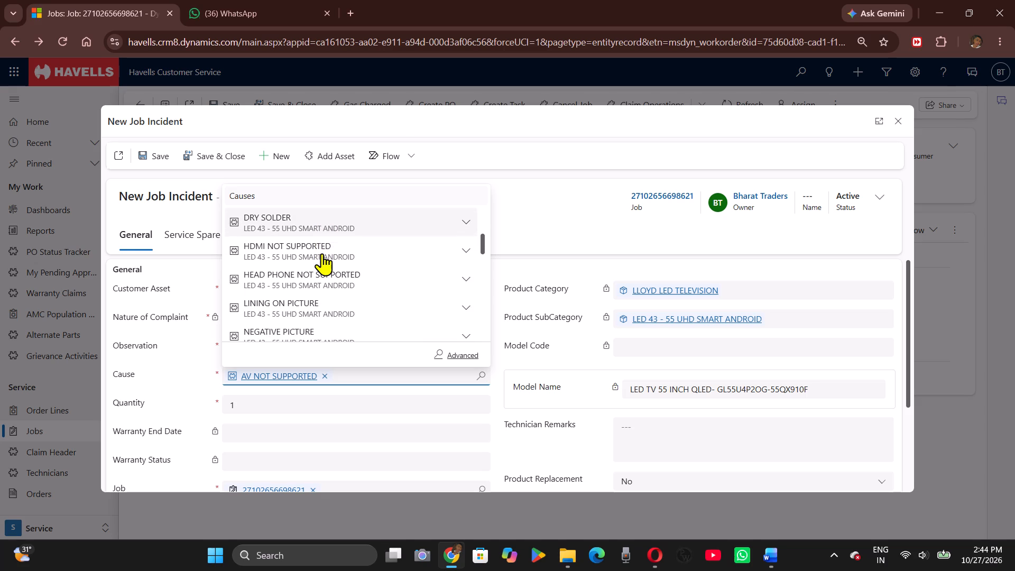
{"action": "scroll", "coordinate": [322, 253], "scroll_direction": "up", "scroll_amount": 1}
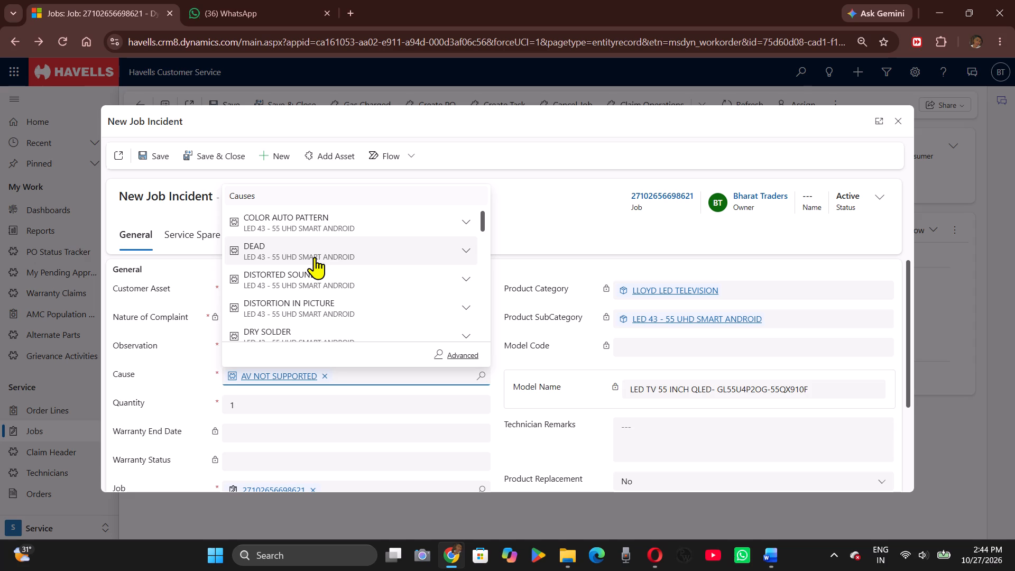
{"action": "scroll", "coordinate": [315, 257], "scroll_direction": "up", "scroll_amount": 2}
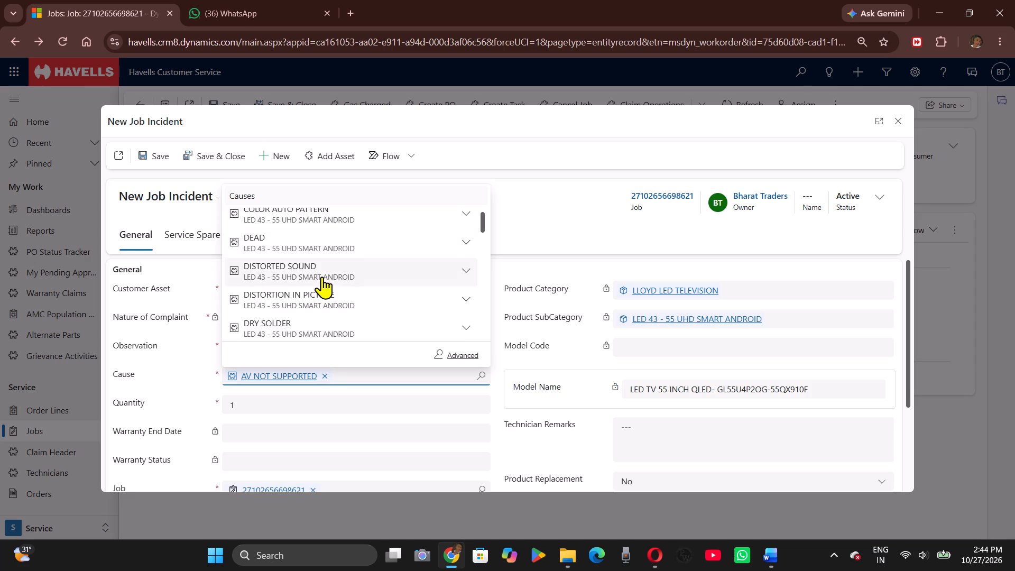
{"action": "scroll", "coordinate": [322, 277], "scroll_direction": "down", "scroll_amount": 3}
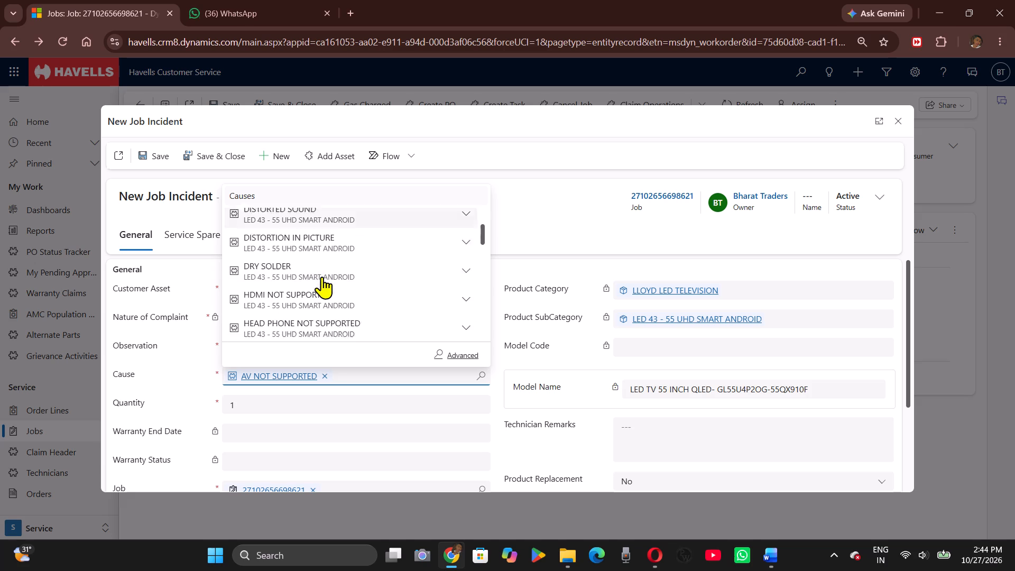
{"action": "scroll", "coordinate": [322, 277], "scroll_direction": "down", "scroll_amount": 3}
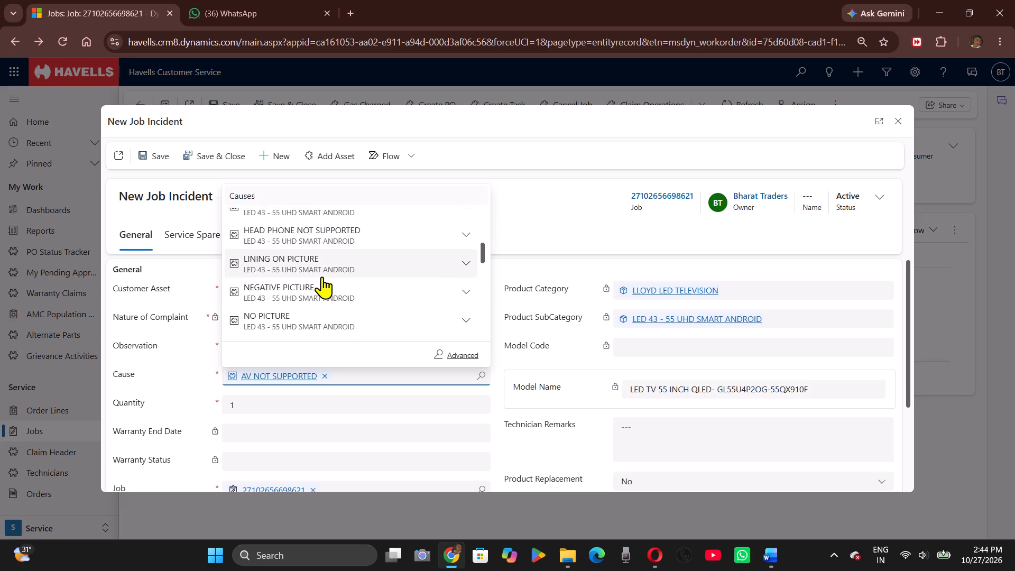
{"action": "scroll", "coordinate": [322, 277], "scroll_direction": "down", "scroll_amount": 1}
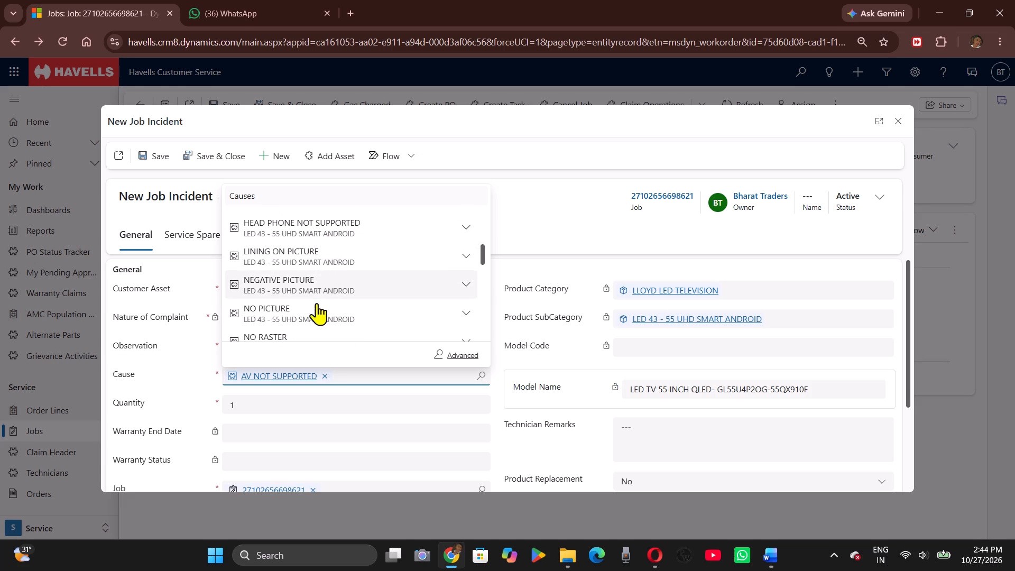
{"action": "left_click", "coordinate": [317, 307]}
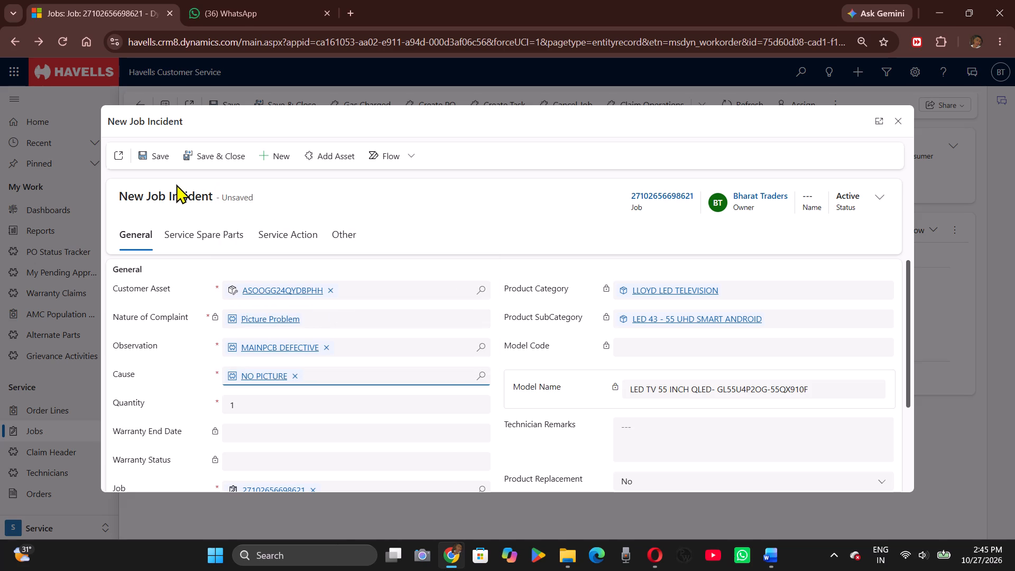
Save the new job incident and close its form to return to the job's incidents.
{"action": "left_click", "coordinate": [158, 161]}
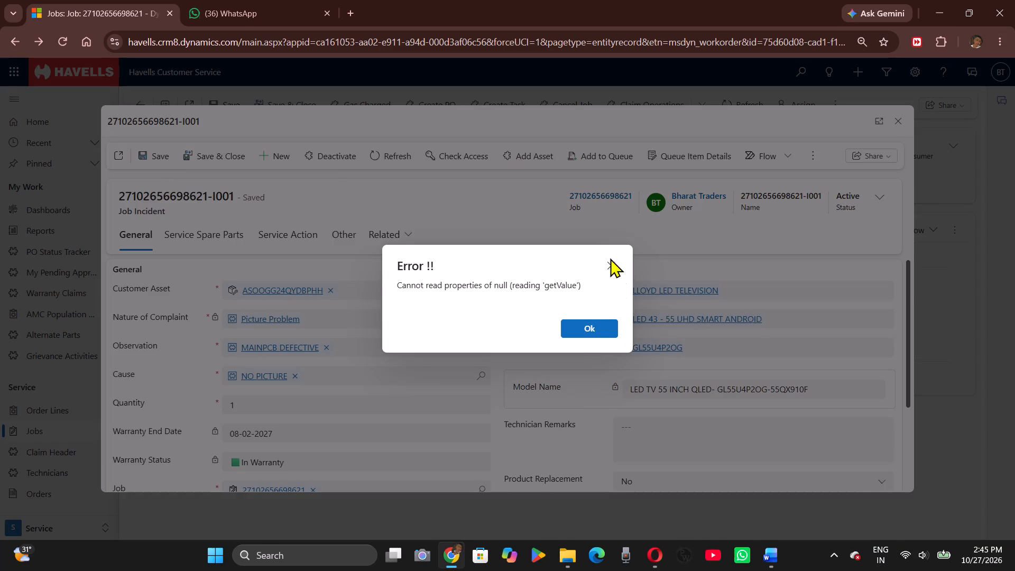
{"action": "left_click", "coordinate": [592, 336]}
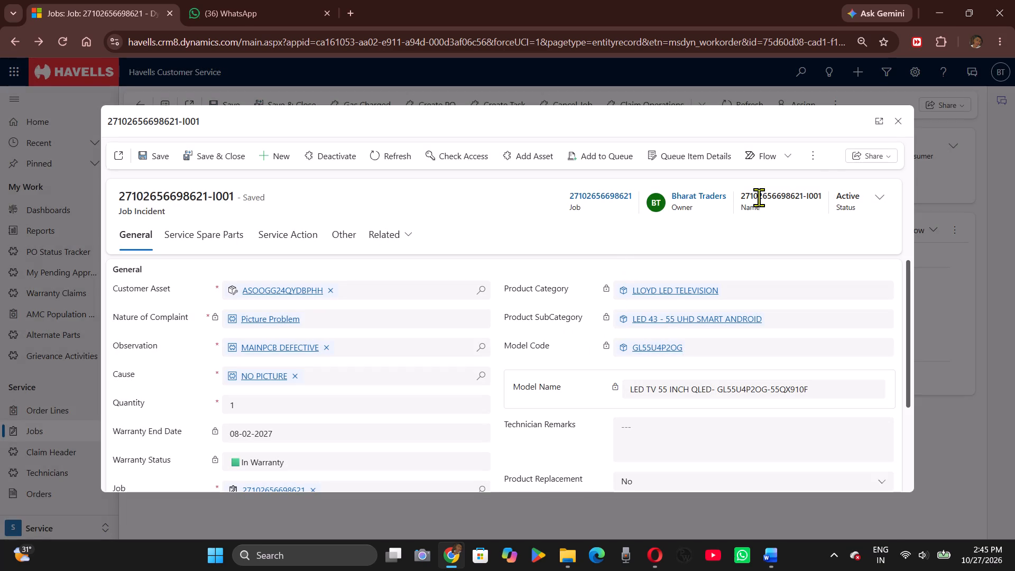
{"action": "left_click", "coordinate": [898, 124]}
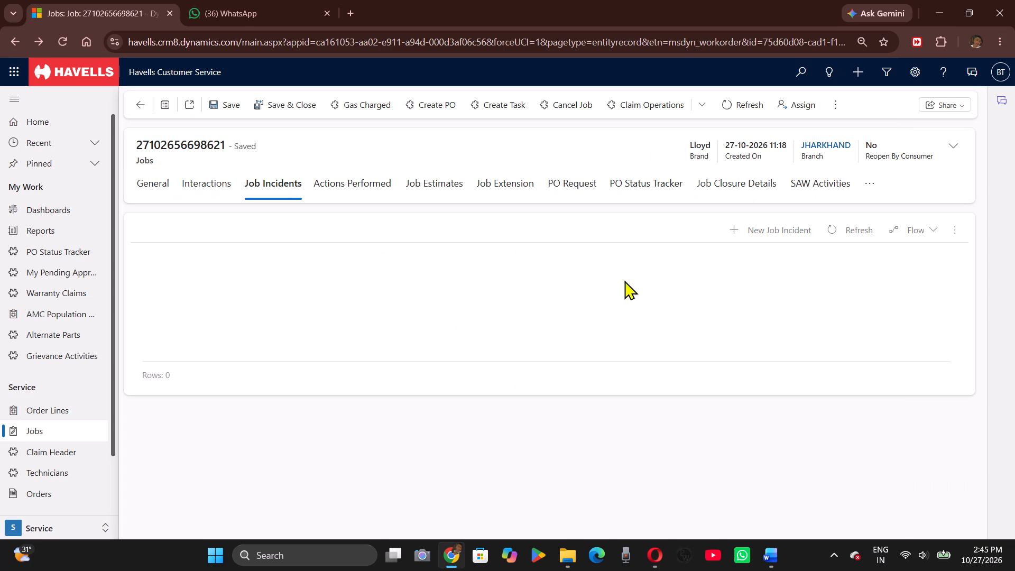
Reopen the saved MAINPCB DEFECTIVE incident and bring up the spare part list for its service spare parts.
{"action": "triple_click", "coordinate": [326, 280]}
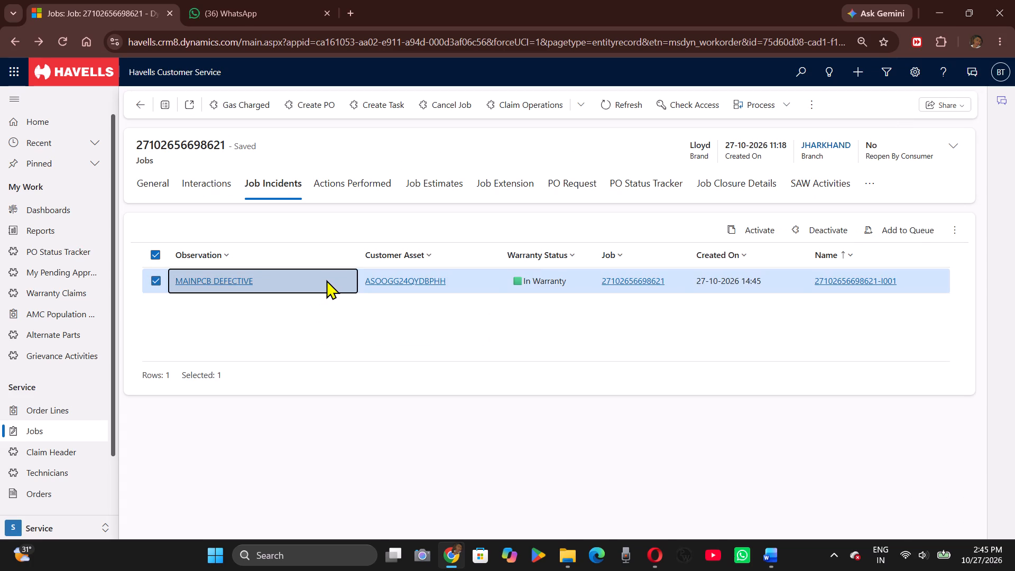
{"action": "triple_click", "coordinate": [326, 280]}
{"action": "left_click", "coordinate": [346, 334]}
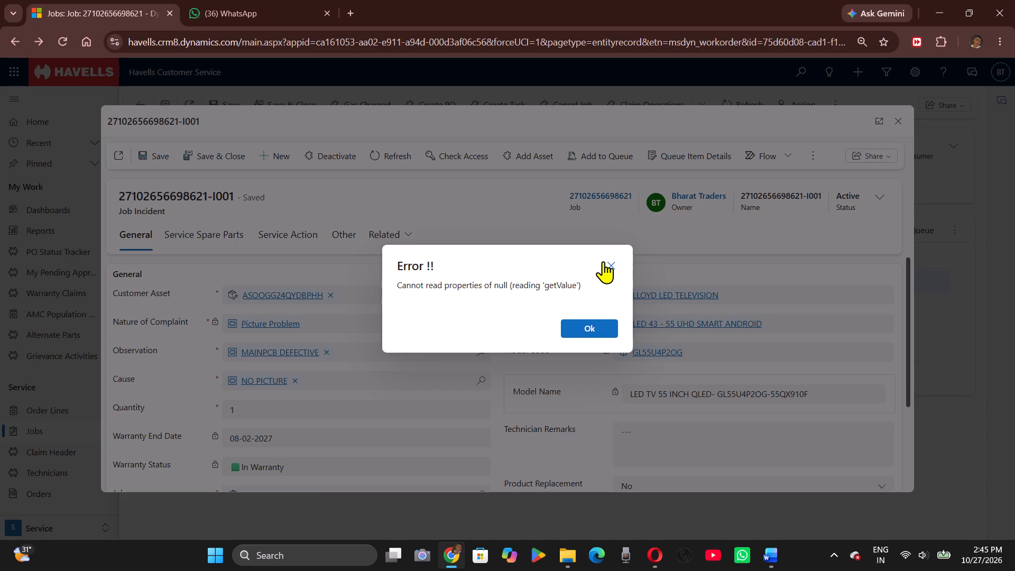
{"action": "left_click", "coordinate": [603, 261]}
{"action": "left_click", "coordinate": [245, 231]}
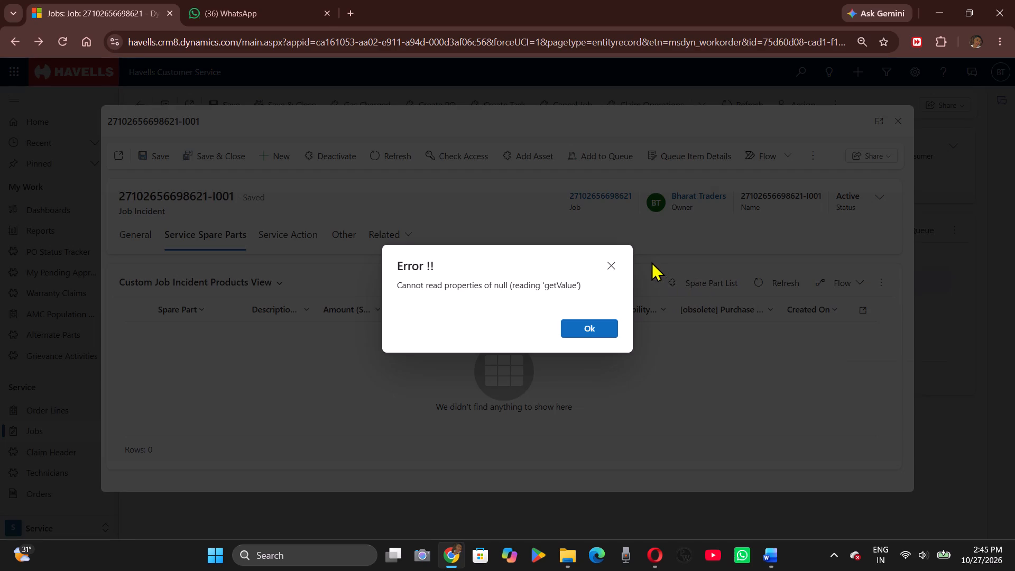
{"action": "left_click", "coordinate": [614, 264]}
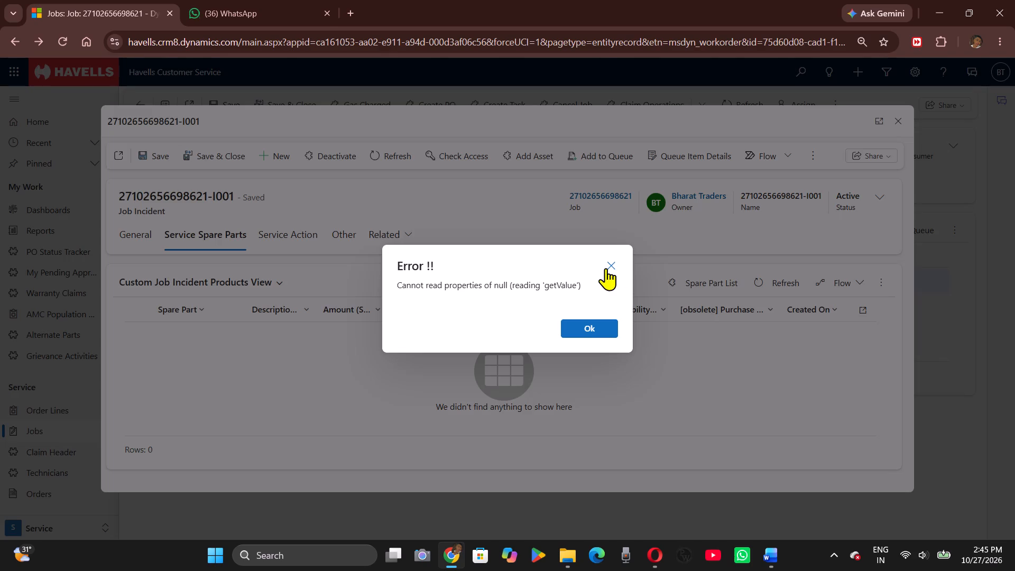
{"action": "left_click", "coordinate": [606, 268]}
{"action": "left_click", "coordinate": [676, 279]}
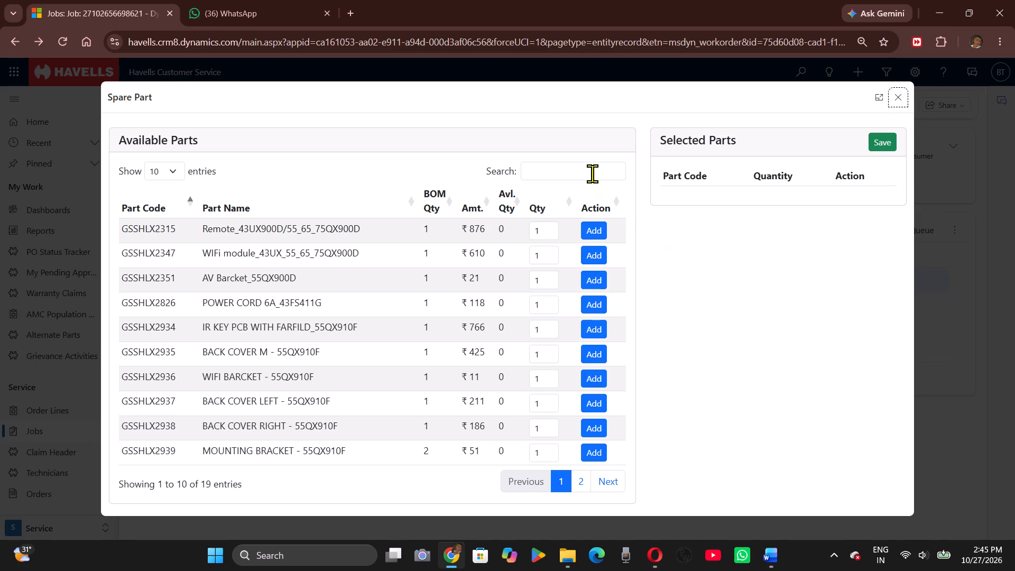
Search the available spare parts for "pc", then clear the search.
{"action": "left_click", "coordinate": [592, 173]}
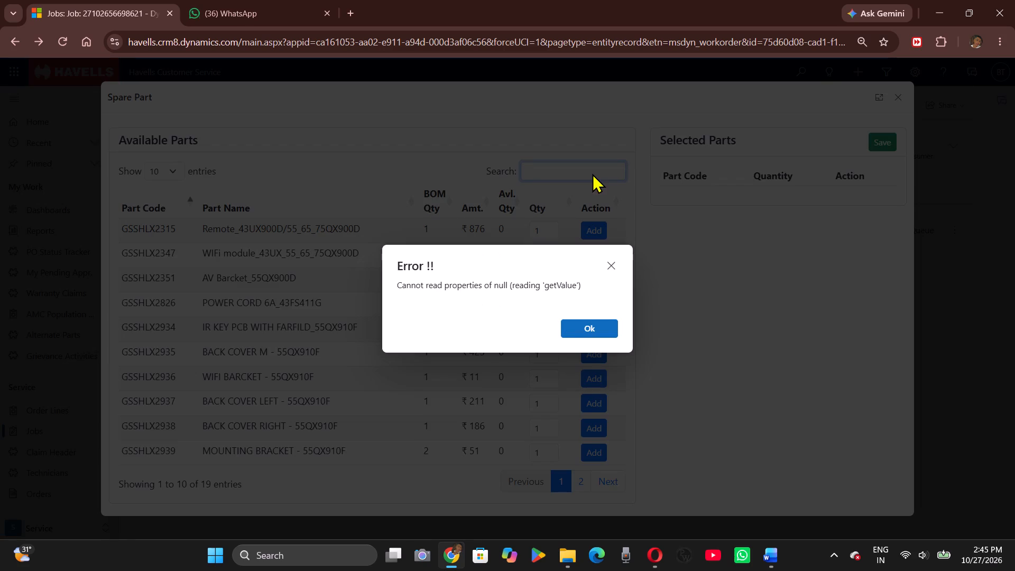
{"action": "left_click", "coordinate": [614, 261]}
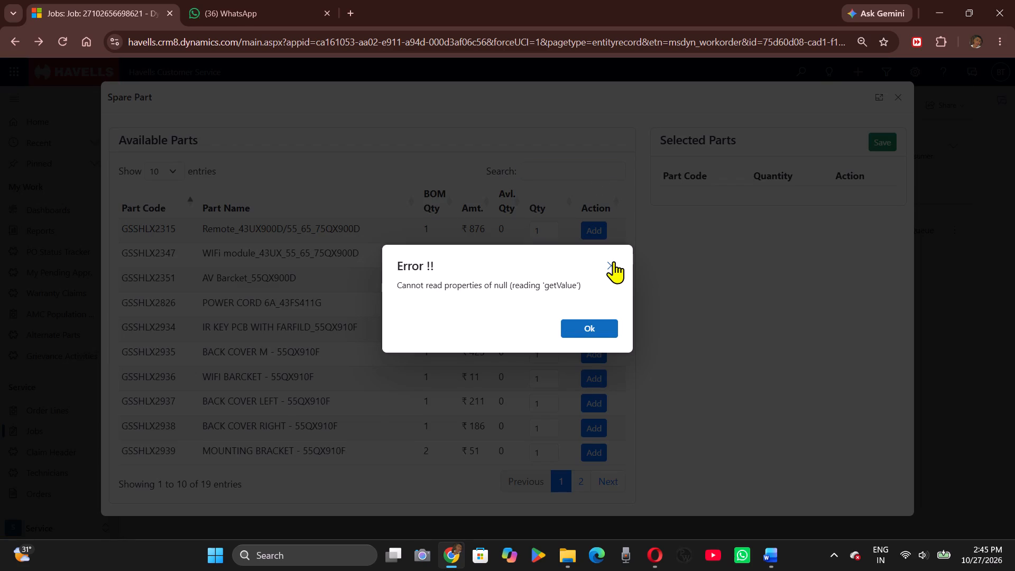
{"action": "left_click", "coordinate": [614, 261]}
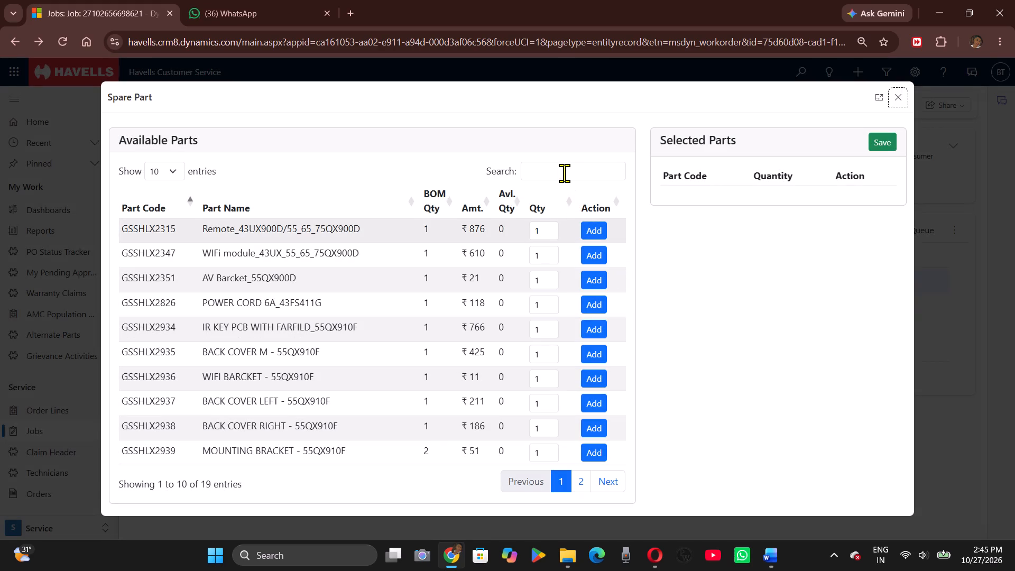
{"action": "left_click", "coordinate": [564, 173]}
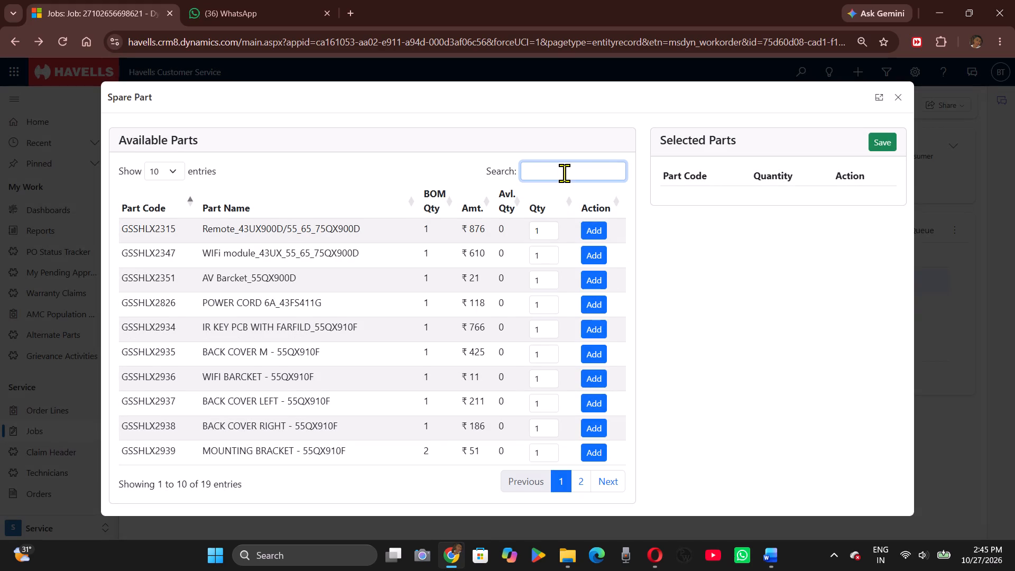
{"action": "type", "text": "pc"}
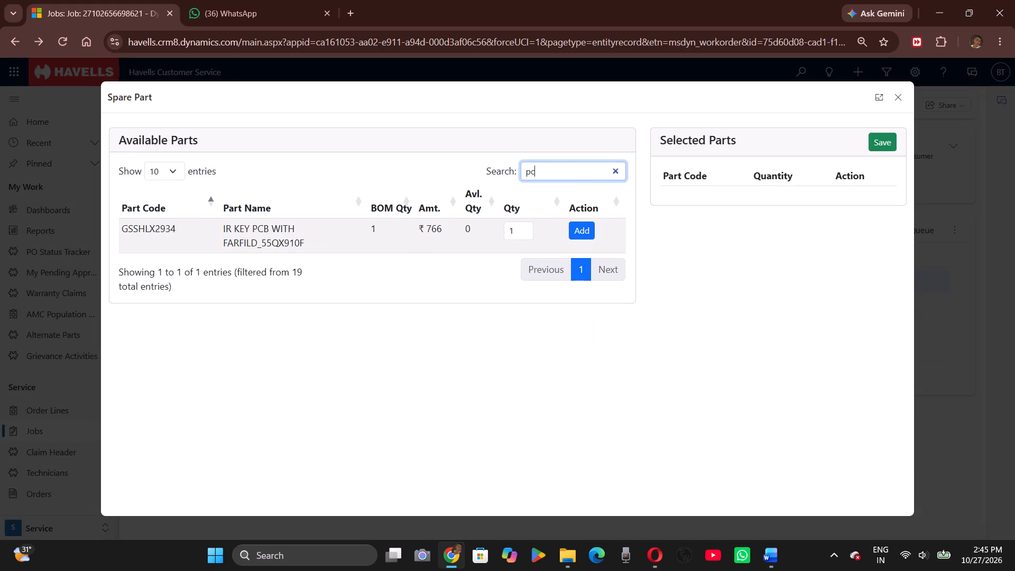
{"action": "key", "text": "BackSpace"}
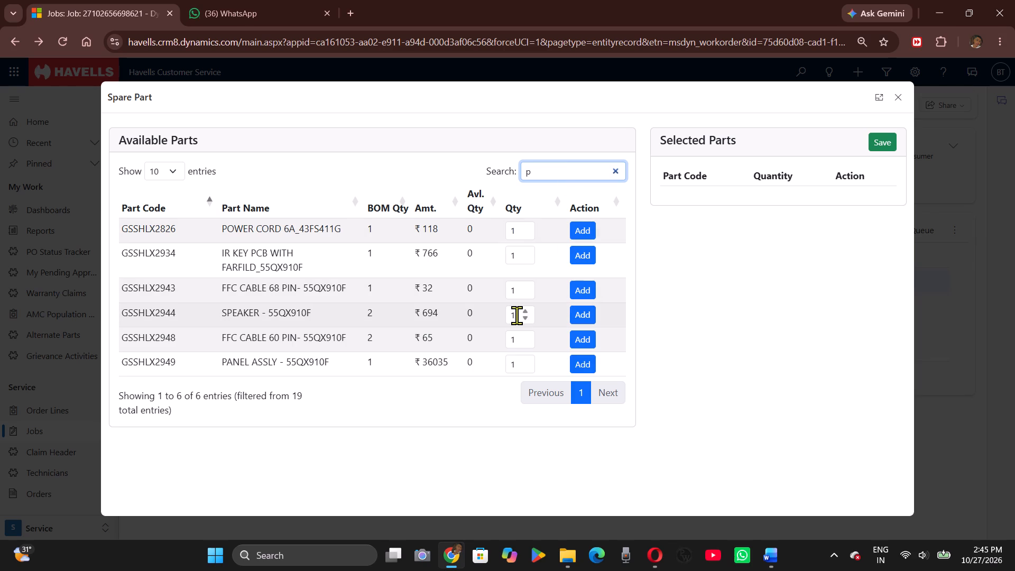
{"action": "key", "text": "BackSpace"}
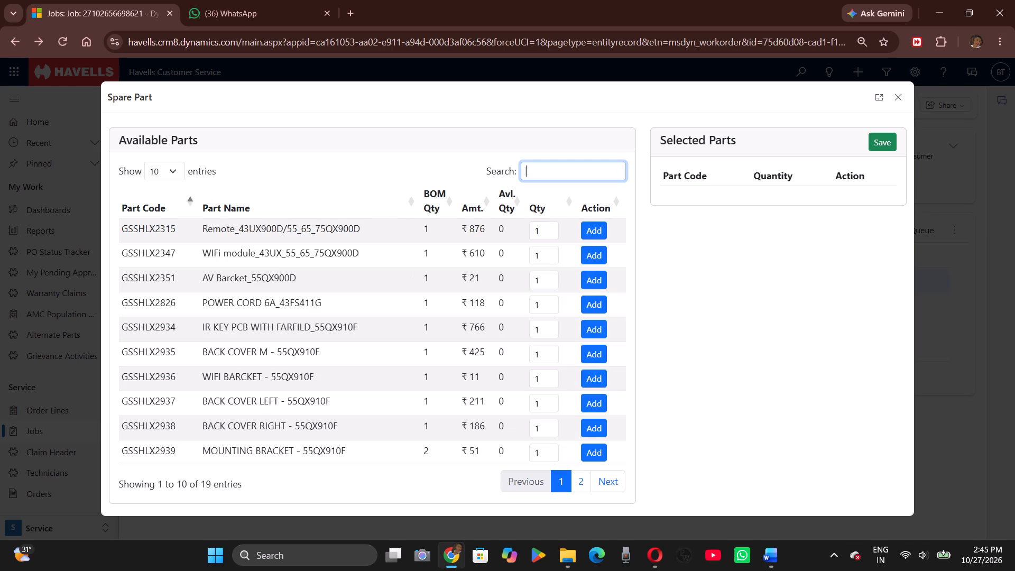
Search the available spare parts for "ma", then clear the search and look over the full list.
{"action": "key", "text": "m"}
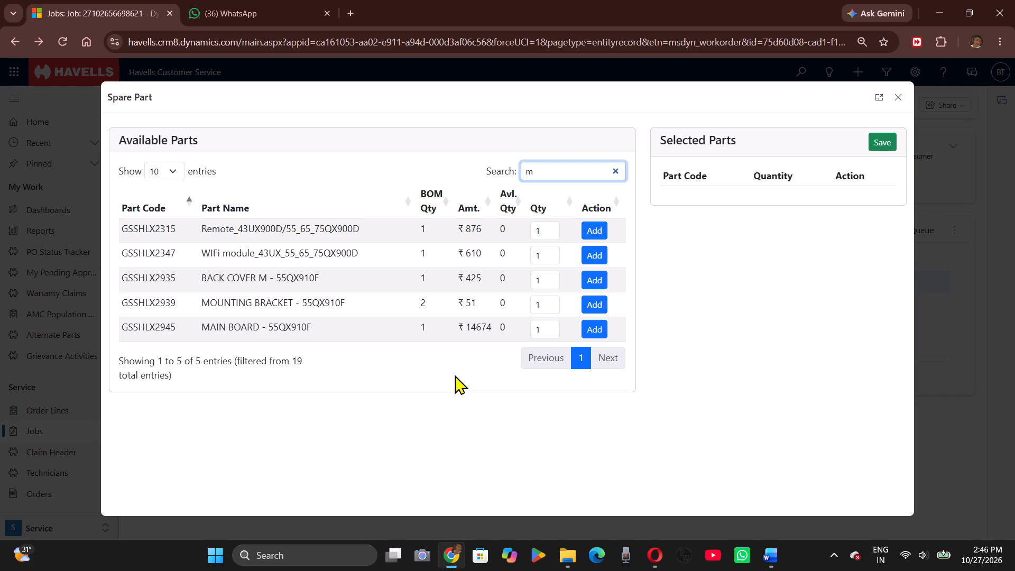
{"action": "key", "text": "a"}
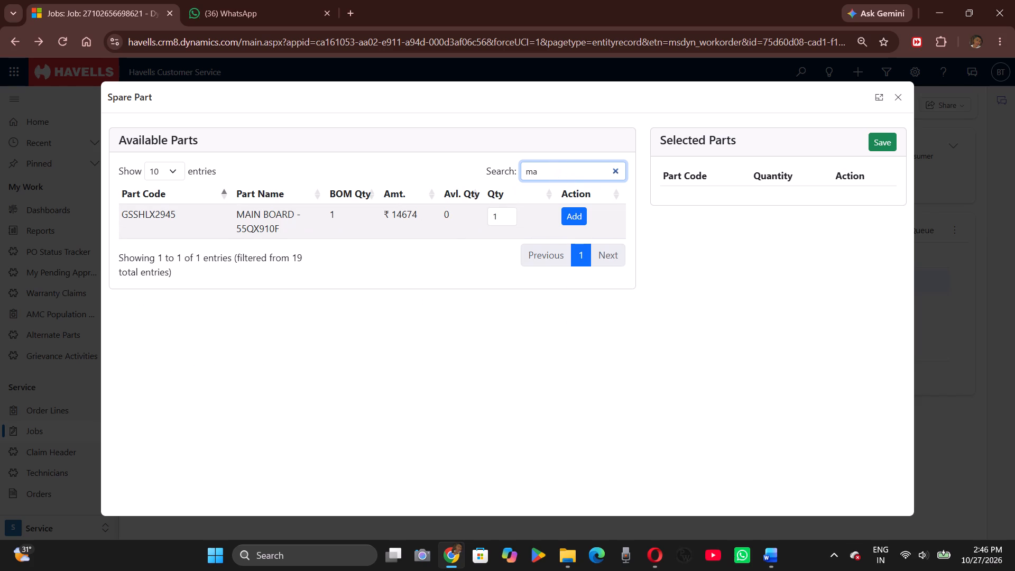
{"action": "left_click", "coordinate": [614, 168]}
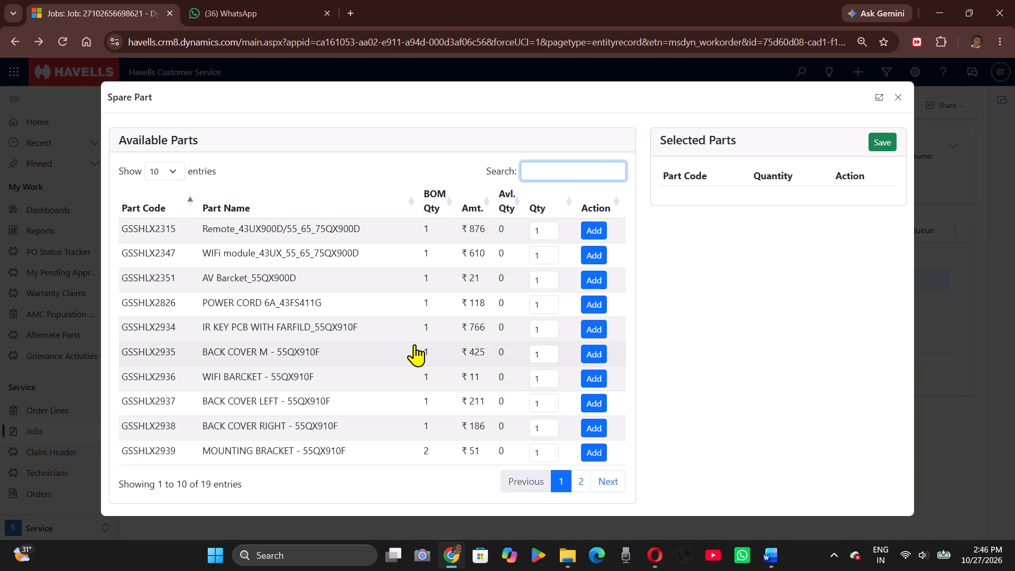
{"action": "scroll", "coordinate": [414, 344], "scroll_direction": "down", "scroll_amount": 2}
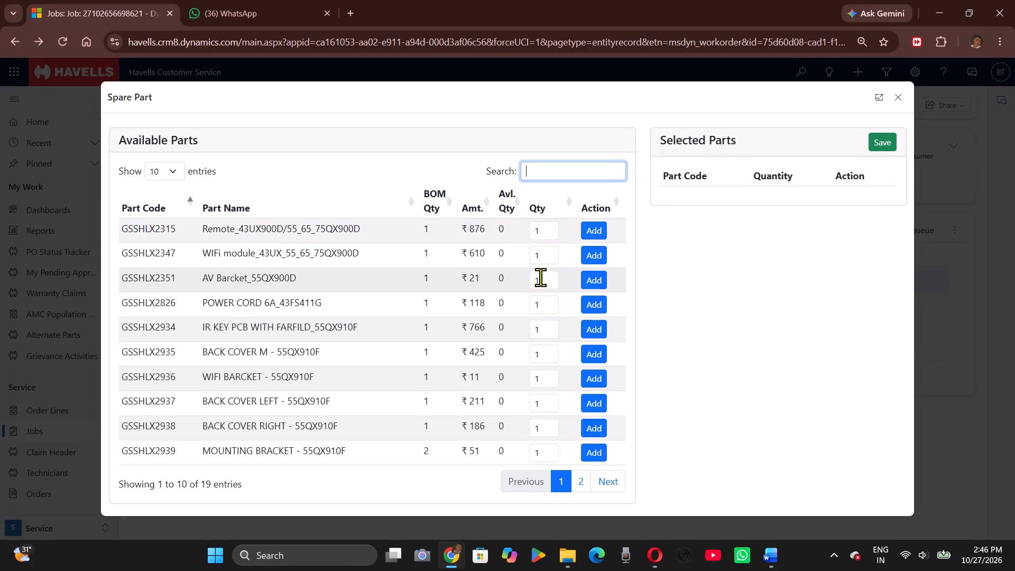
Find the MAIN BOARD - 55QX910F spare part by searching "ma", add it to the selected parts and save the list to the incident.
{"action": "type", "text": "ma"}
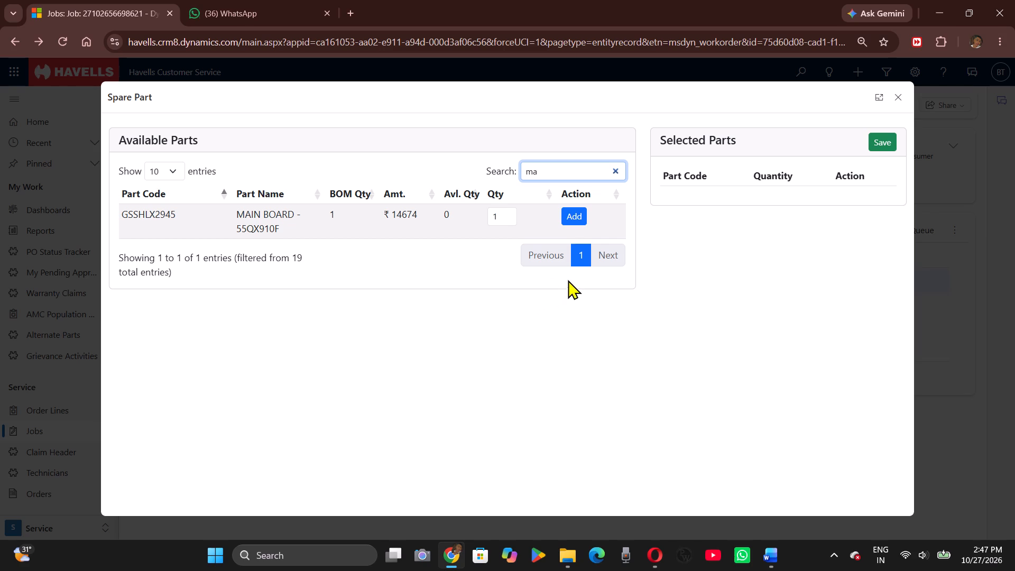
{"action": "left_click", "coordinate": [573, 220]}
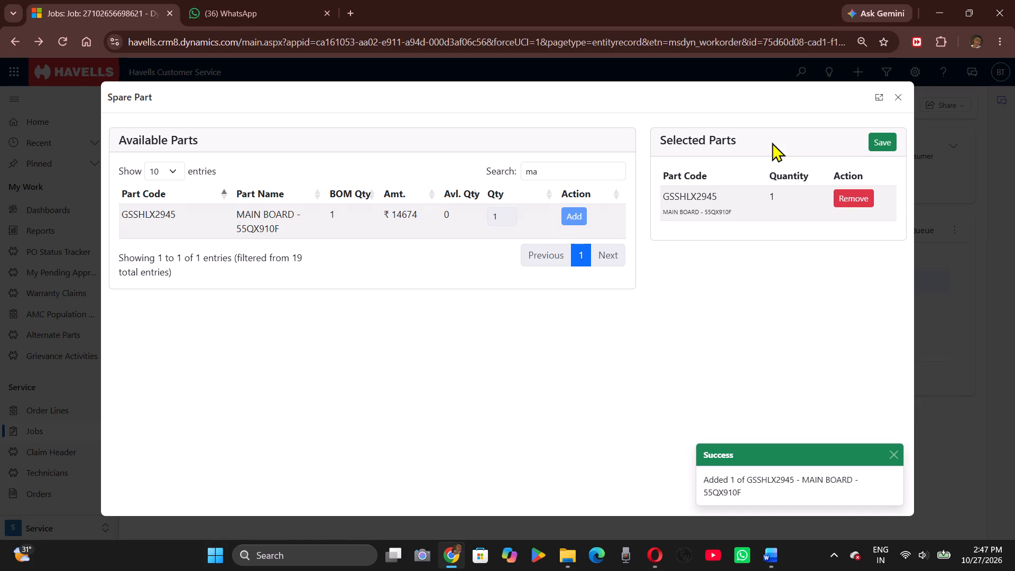
{"action": "left_click", "coordinate": [881, 143]}
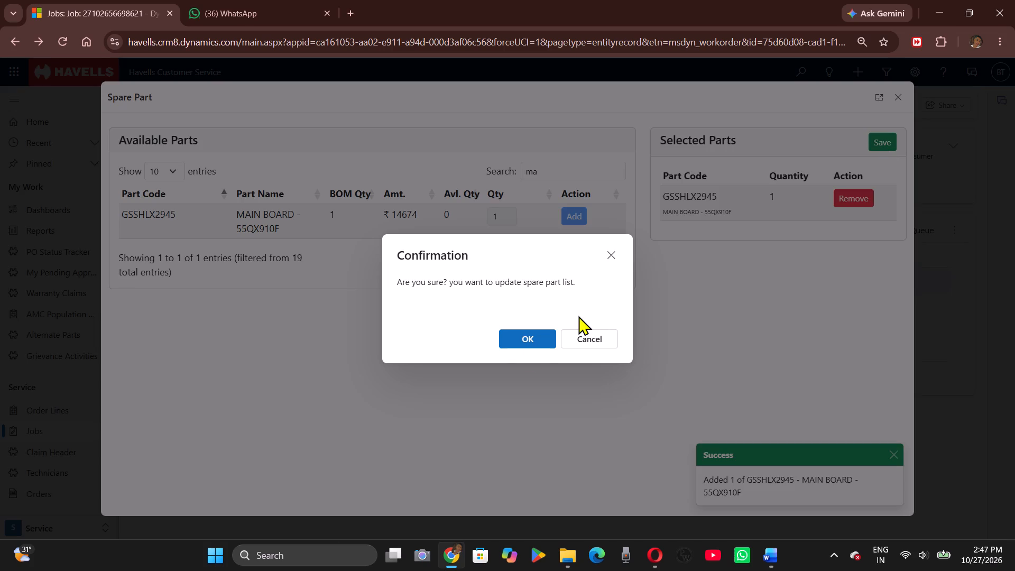
{"action": "left_click", "coordinate": [525, 347]}
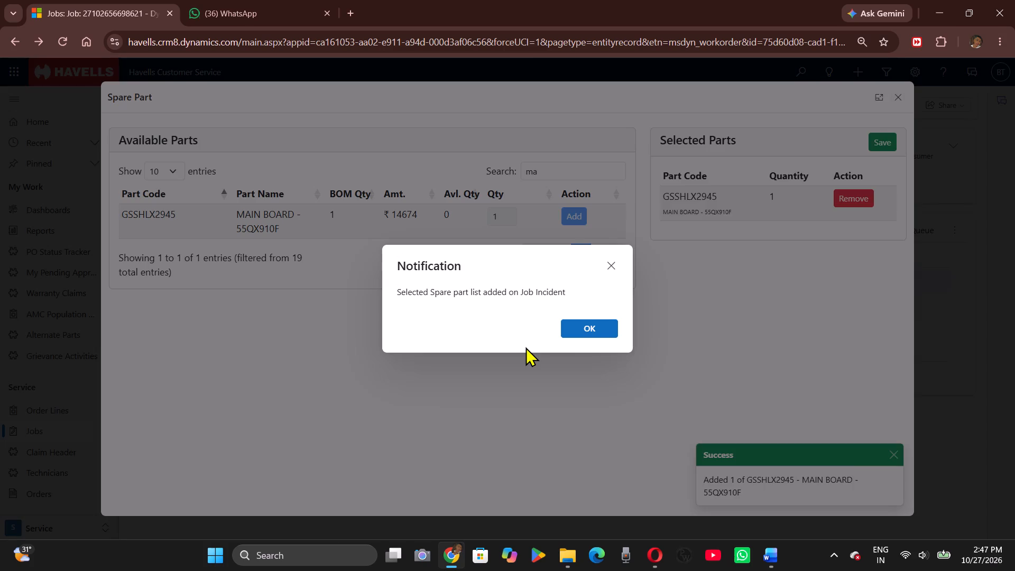
{"action": "left_click", "coordinate": [592, 328]}
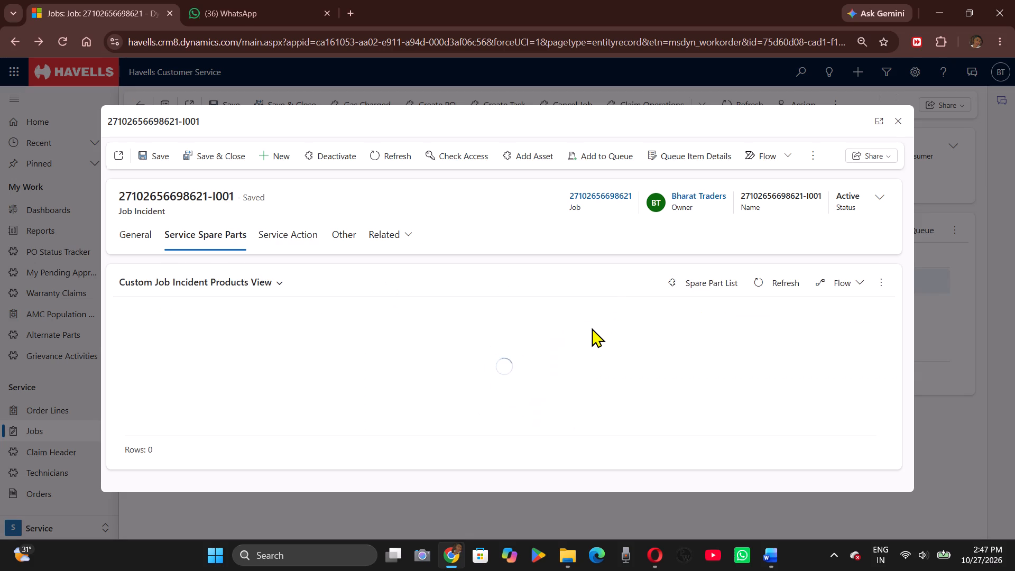
Open the GSSHLX2945 main board's job product record, mark it as Replace Same Part and save it.
{"action": "triple_click", "coordinate": [465, 345]}
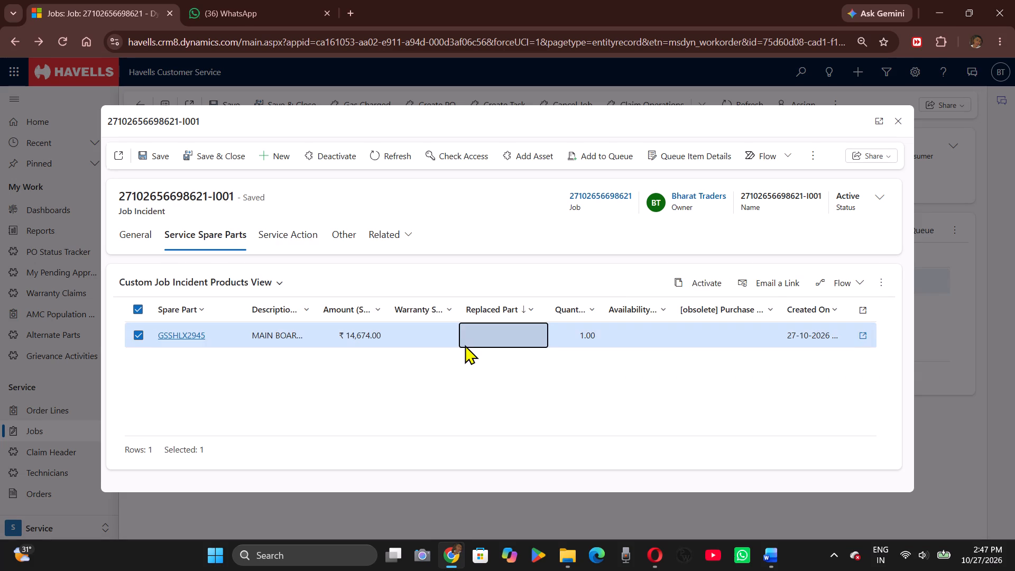
{"action": "triple_click", "coordinate": [434, 345]}
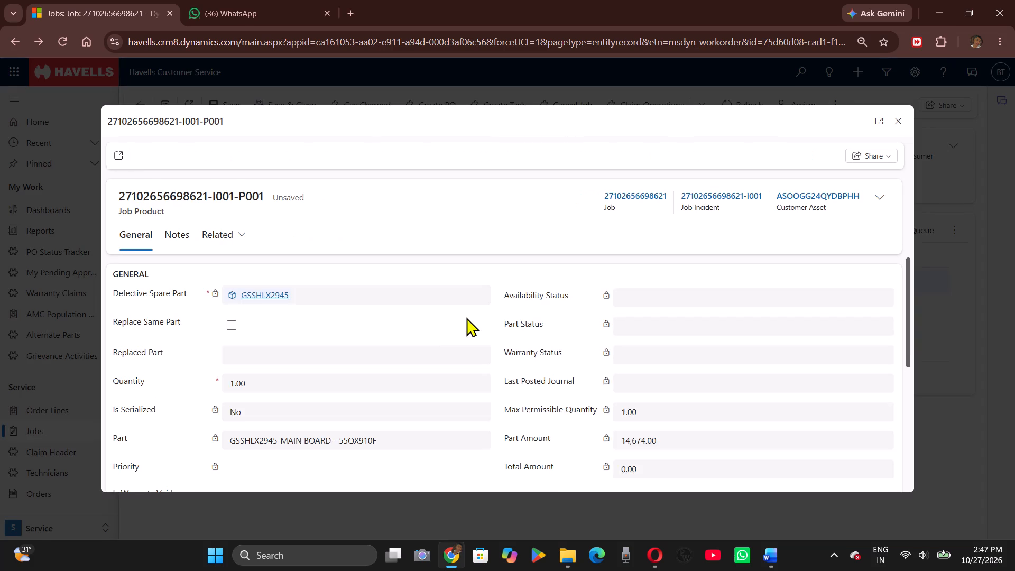
{"action": "left_click", "coordinate": [591, 321]}
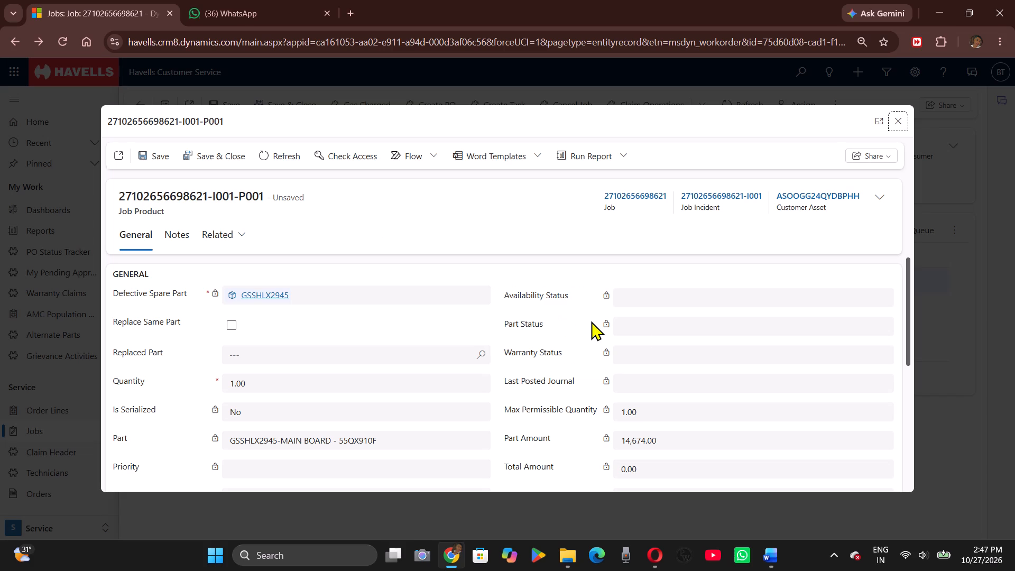
{"action": "left_click", "coordinate": [230, 328]}
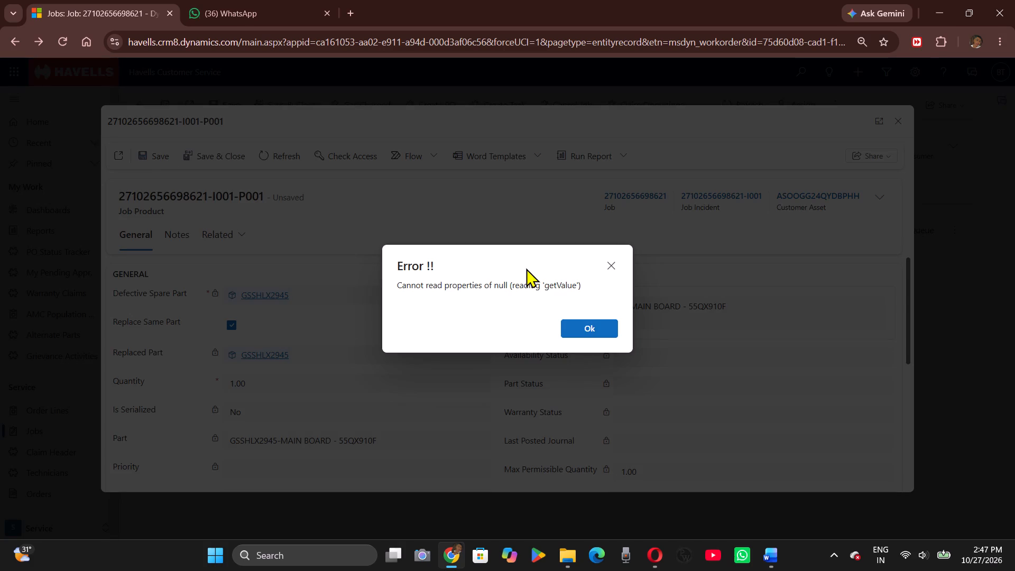
{"action": "left_click", "coordinate": [614, 264]}
{"action": "left_click", "coordinate": [614, 264]}
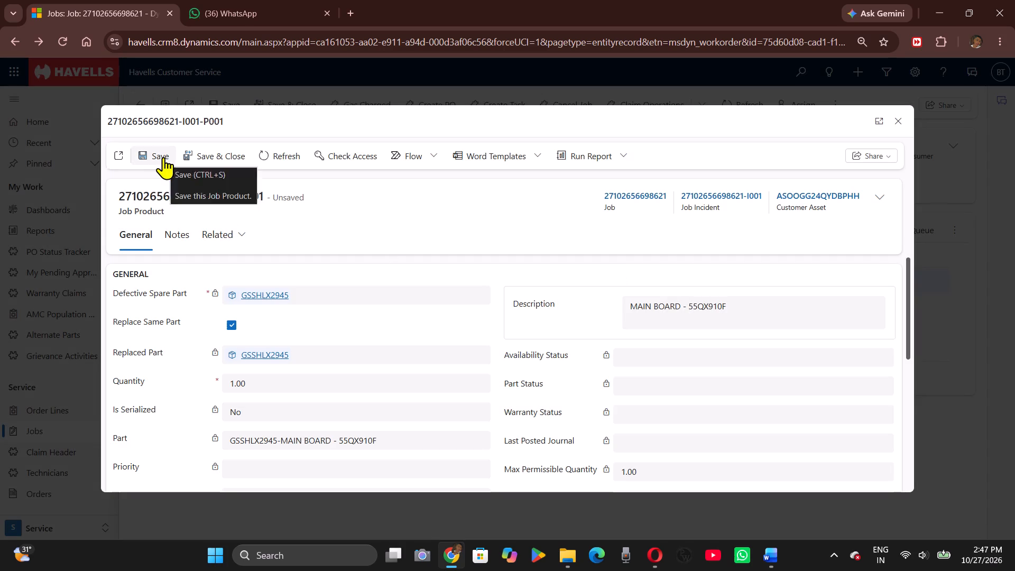
{"action": "left_click", "coordinate": [163, 157]}
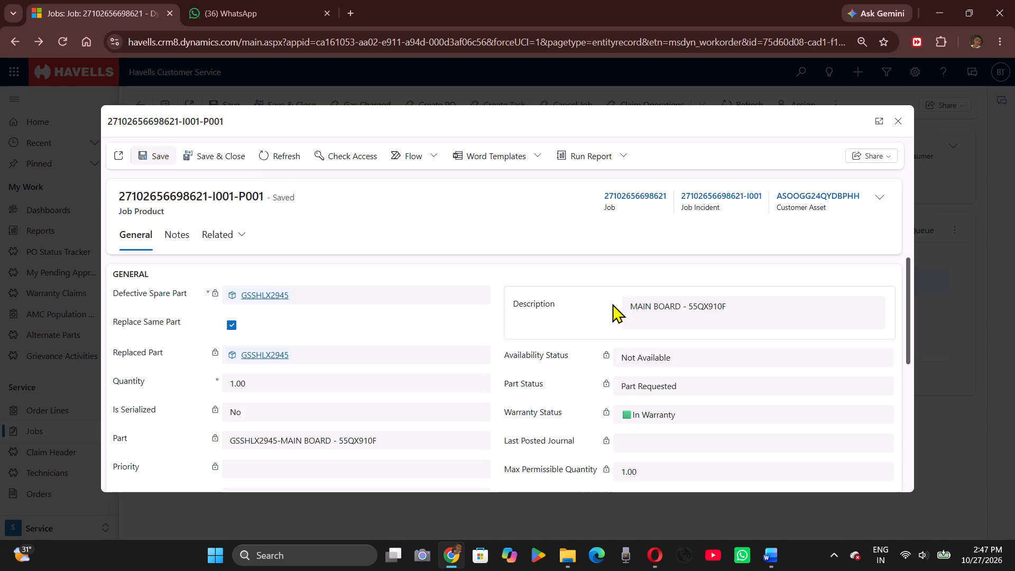
Copy the description MAIN BOARD - 55QX910F from the job product record.
{"action": "left_click_drag", "start_coordinate": [630, 307], "coordinate": [748, 306]}
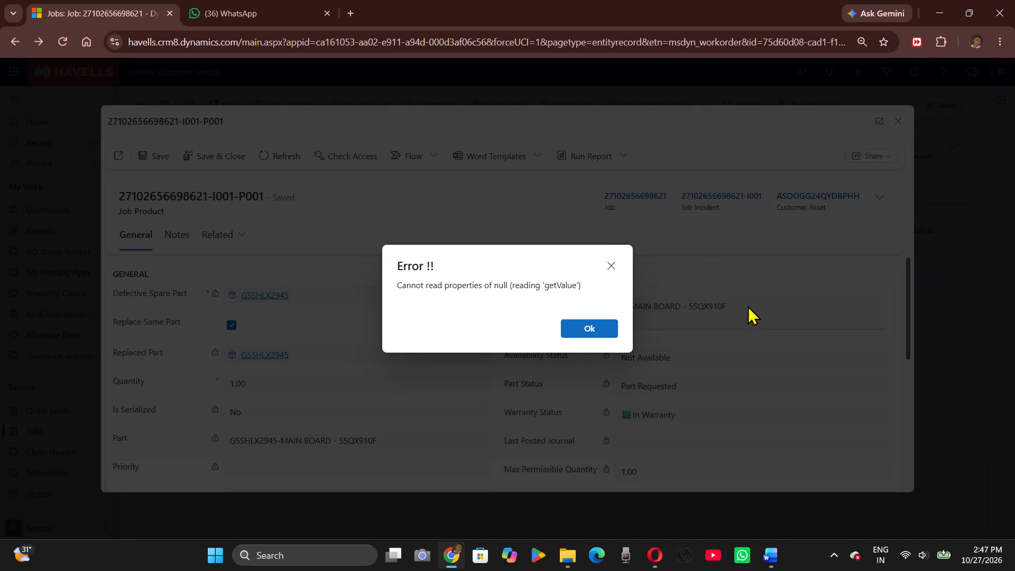
{"action": "key", "text": "ctrl+c"}
{"action": "left_click", "coordinate": [606, 327]}
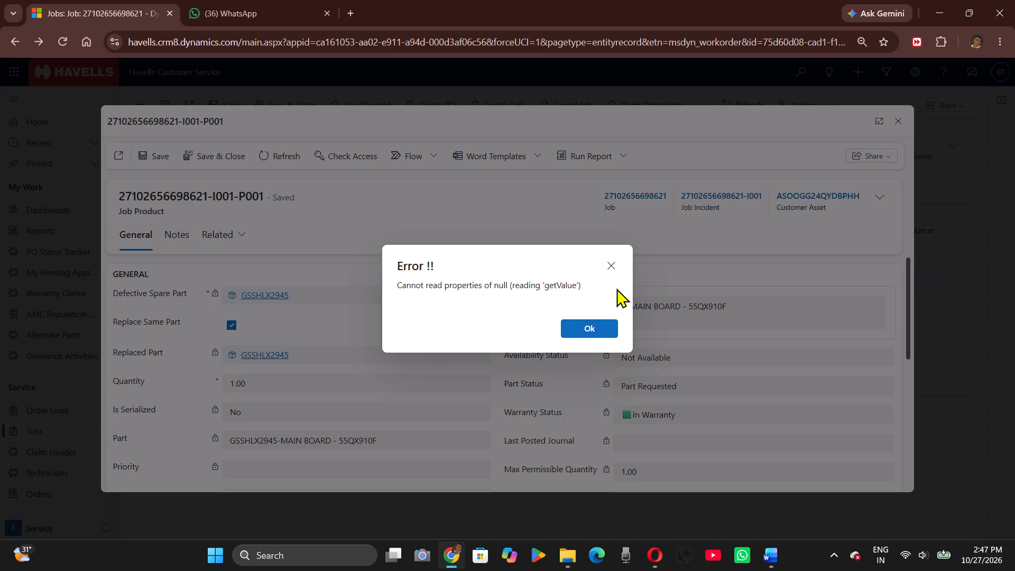
{"action": "left_click", "coordinate": [616, 270]}
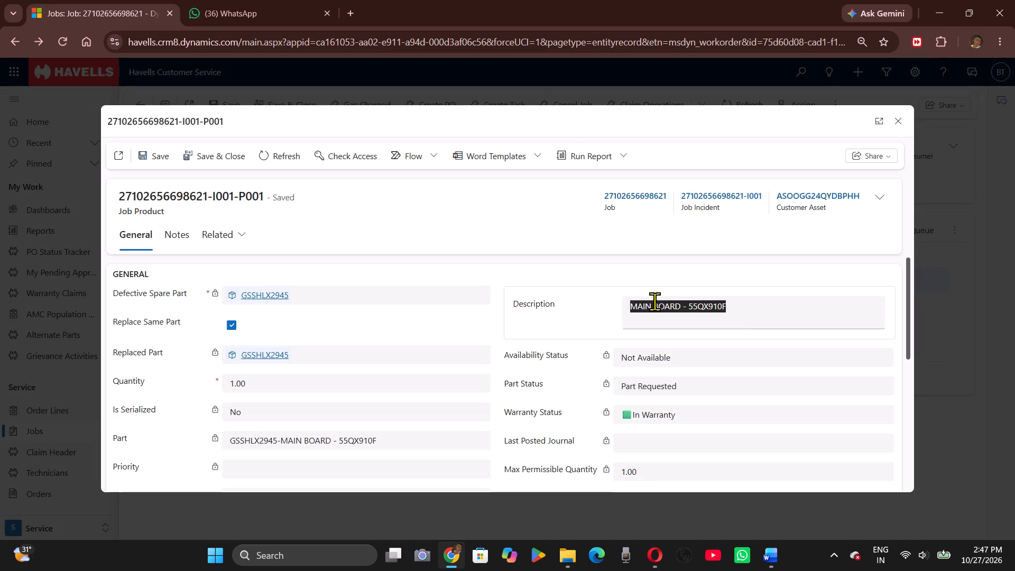
{"action": "key", "text": "ctrl+c"}
{"action": "triple_click", "coordinate": [709, 303]}
{"action": "left_click", "coordinate": [709, 303]}
{"action": "key", "text": "ctrl+c"}
Close the job product and incident forms, and create the PO from the television job.
{"action": "left_click", "coordinate": [903, 112]}
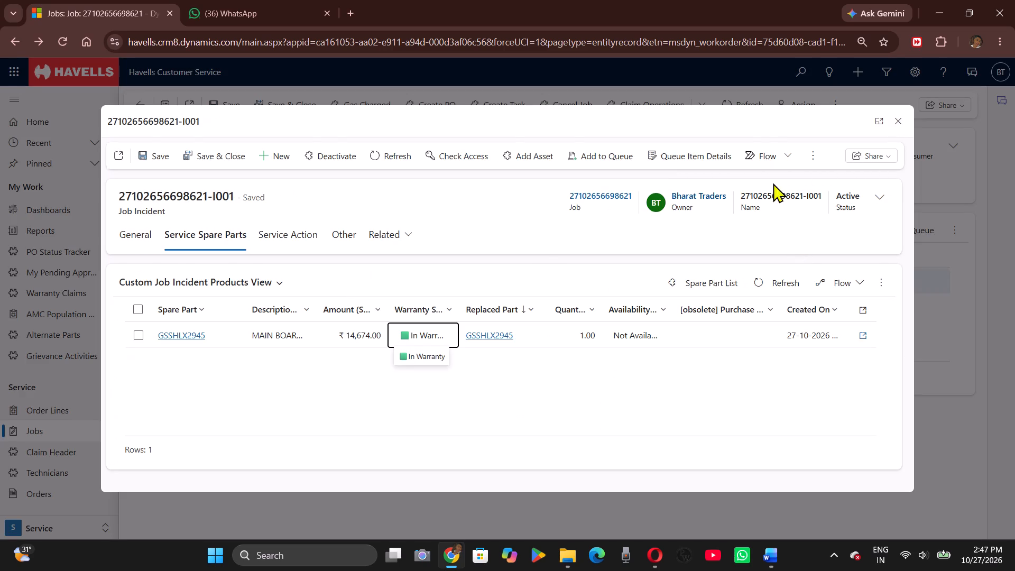
{"action": "left_click", "coordinate": [899, 128]}
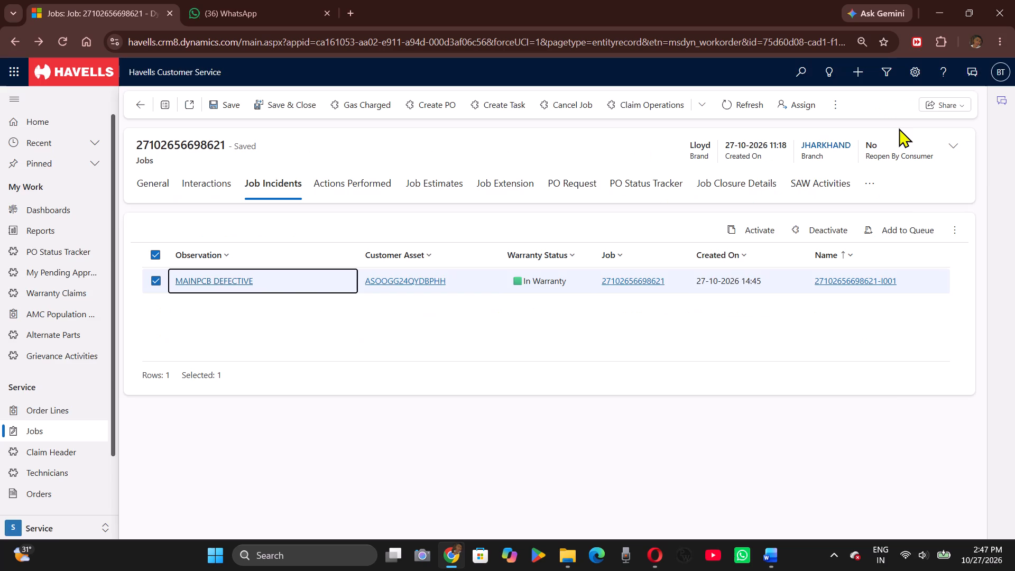
{"action": "left_click", "coordinate": [431, 328]}
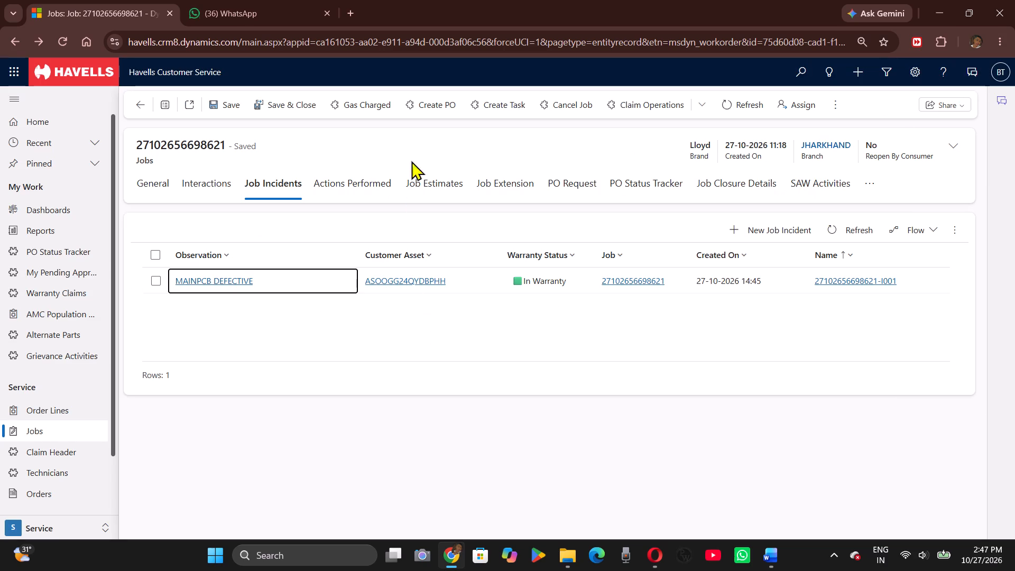
{"action": "left_click", "coordinate": [428, 106]}
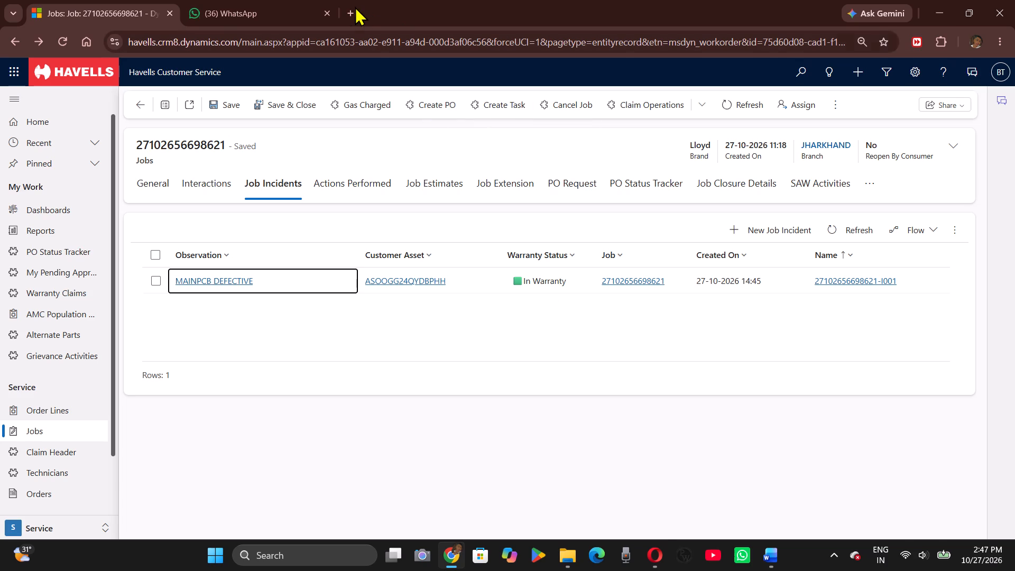
Search Google in a new browser tab for the copied MAIN BOARD - 55QX910F text and view the image results.
{"action": "left_click", "coordinate": [347, 8]}
{"action": "key", "text": "ctrl+v"}
{"action": "key", "text": "Return"}
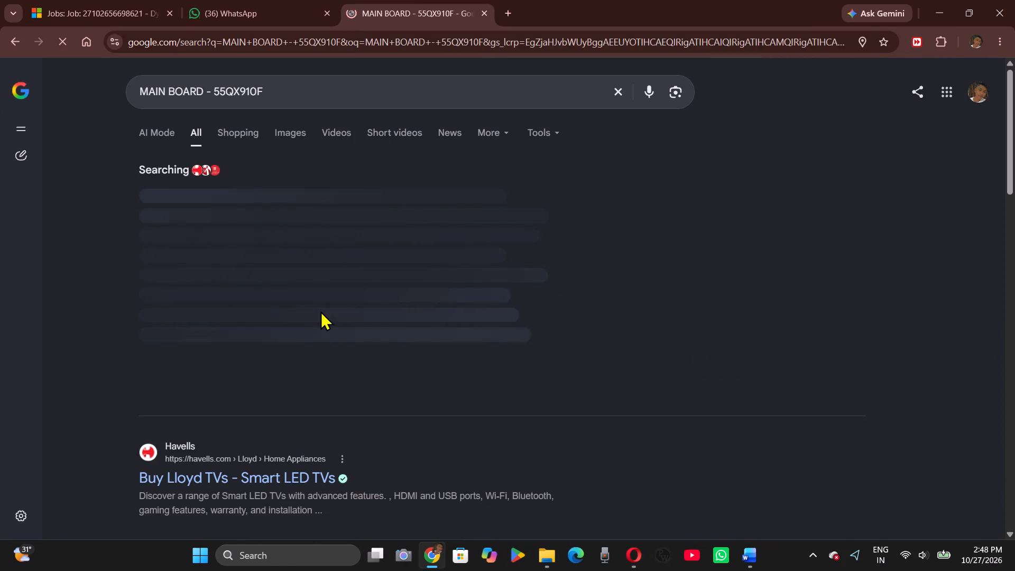
{"action": "left_click", "coordinate": [286, 140]}
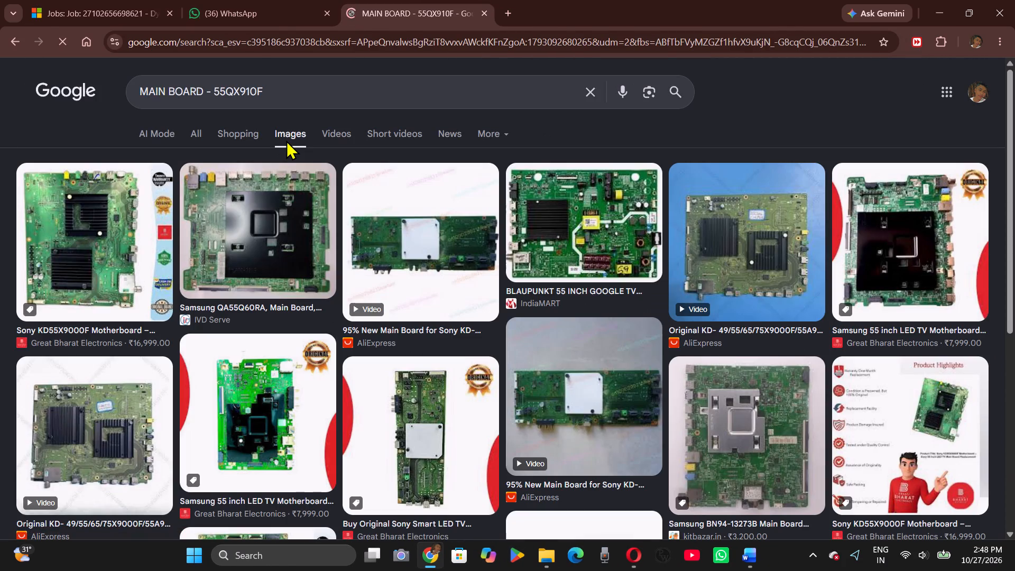
Switch back to the television job, view its general details and return to the Active Jobs list.
{"action": "left_click", "coordinate": [124, 5]}
{"action": "left_click", "coordinate": [159, 178]}
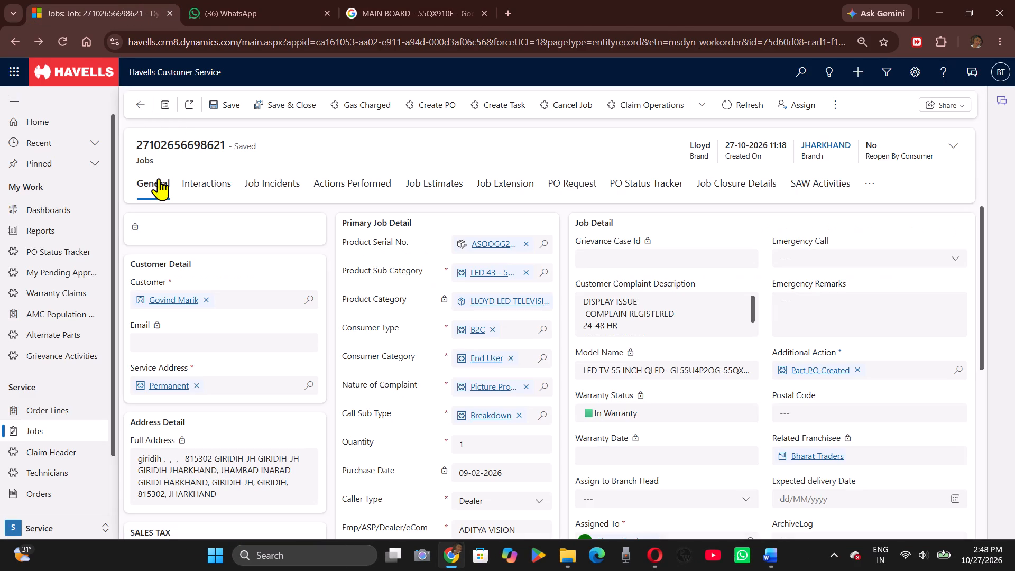
{"action": "left_click", "coordinate": [138, 107]}
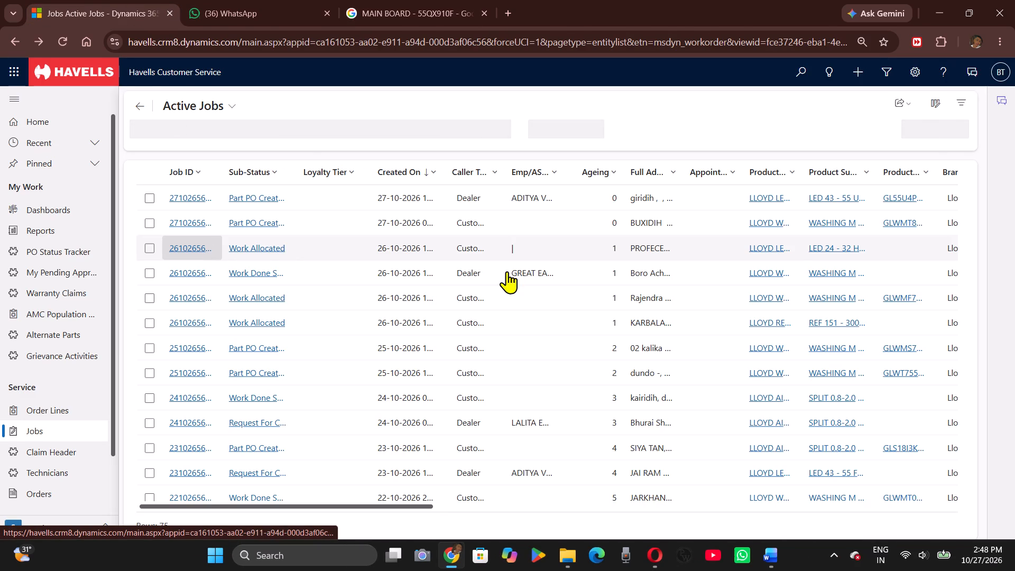
Look across the Active Jobs list to review the jobs' sub-status, product, complaint, customer and location columns.
{"action": "scroll", "coordinate": [507, 271], "scroll_direction": "left", "scroll_amount": 2}
{"action": "scroll", "coordinate": [507, 271], "scroll_direction": "right", "scroll_amount": 1}
{"action": "scroll", "coordinate": [507, 271], "scroll_direction": "left", "scroll_amount": 1}
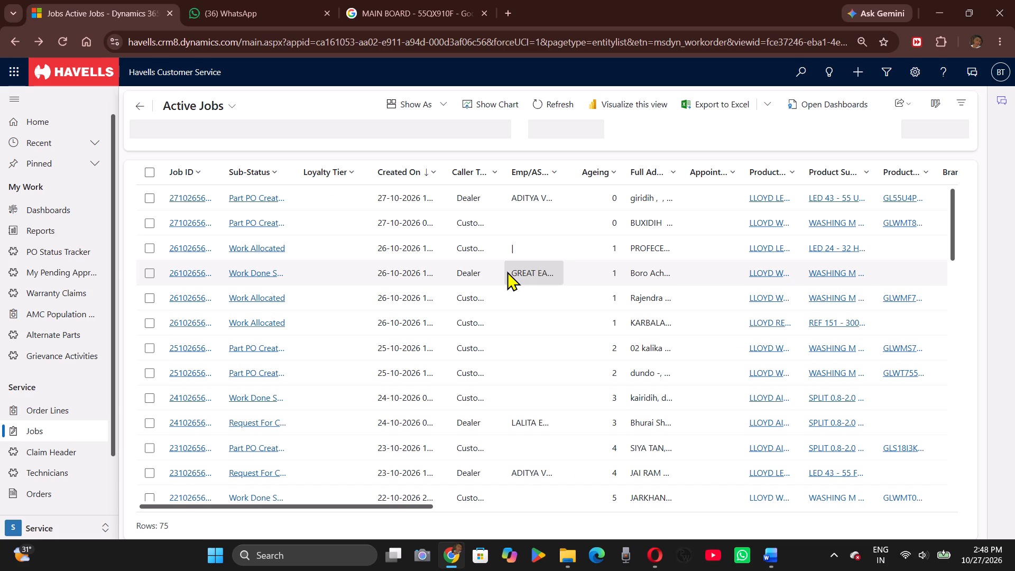
{"action": "scroll", "coordinate": [507, 271], "scroll_direction": "left", "scroll_amount": 4}
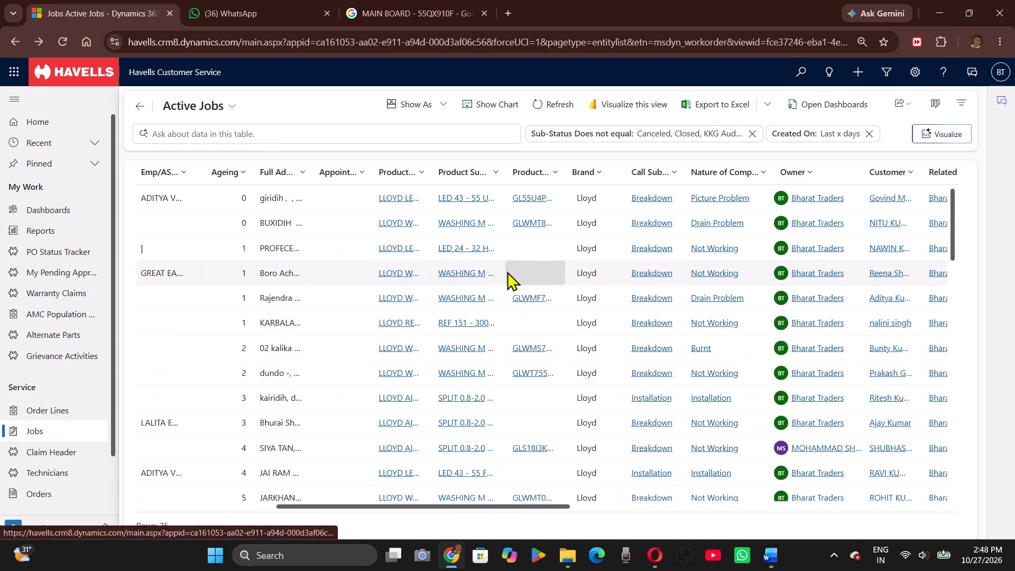
{"action": "scroll", "coordinate": [507, 271], "scroll_direction": "left", "scroll_amount": 2}
{"action": "scroll", "coordinate": [507, 271], "scroll_direction": "right", "scroll_amount": 2}
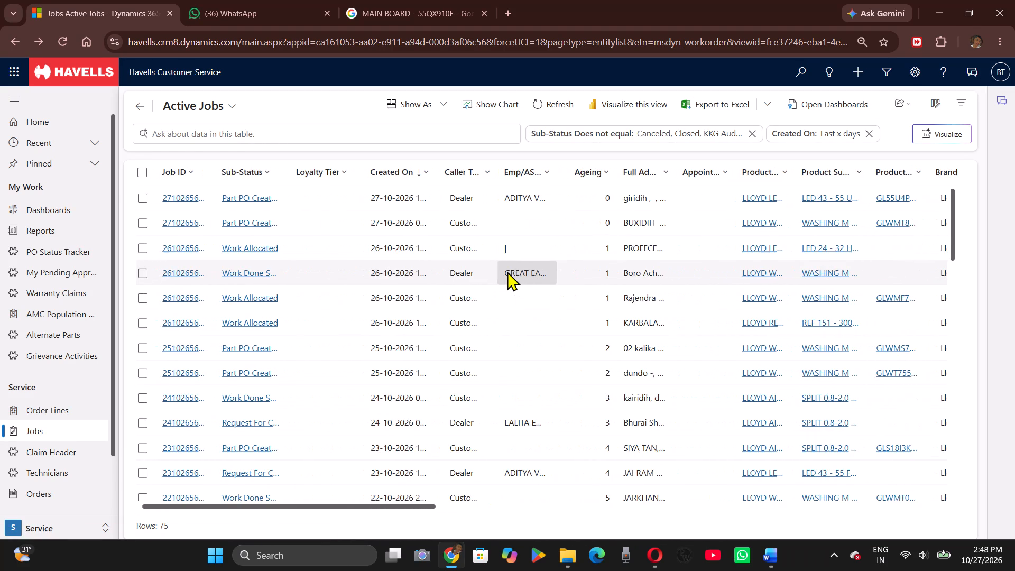
{"action": "scroll", "coordinate": [511, 298], "scroll_direction": "left", "scroll_amount": 1}
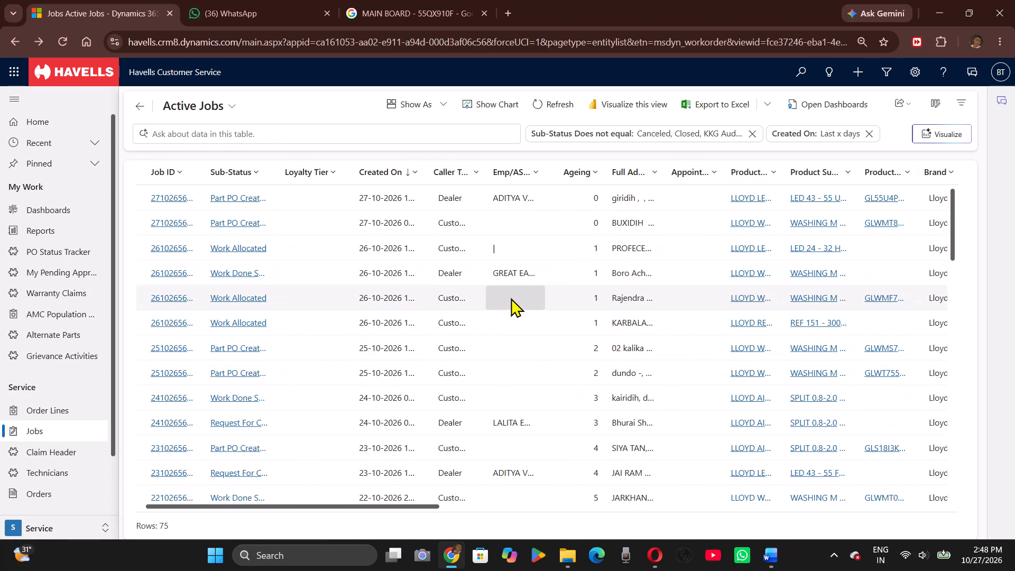
{"action": "scroll", "coordinate": [511, 298], "scroll_direction": "left", "scroll_amount": 5}
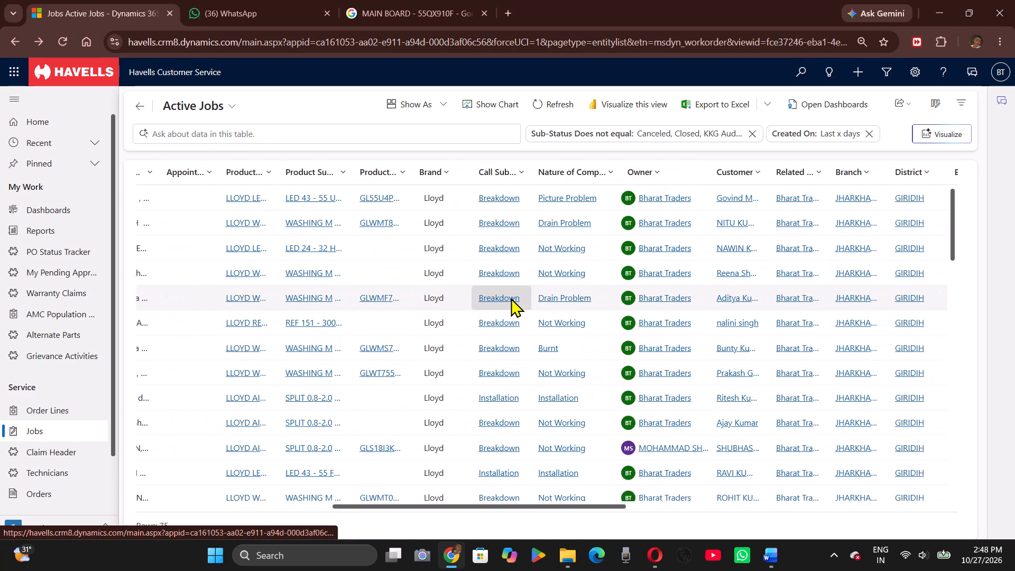
{"action": "scroll", "coordinate": [511, 298], "scroll_direction": "left", "scroll_amount": 1}
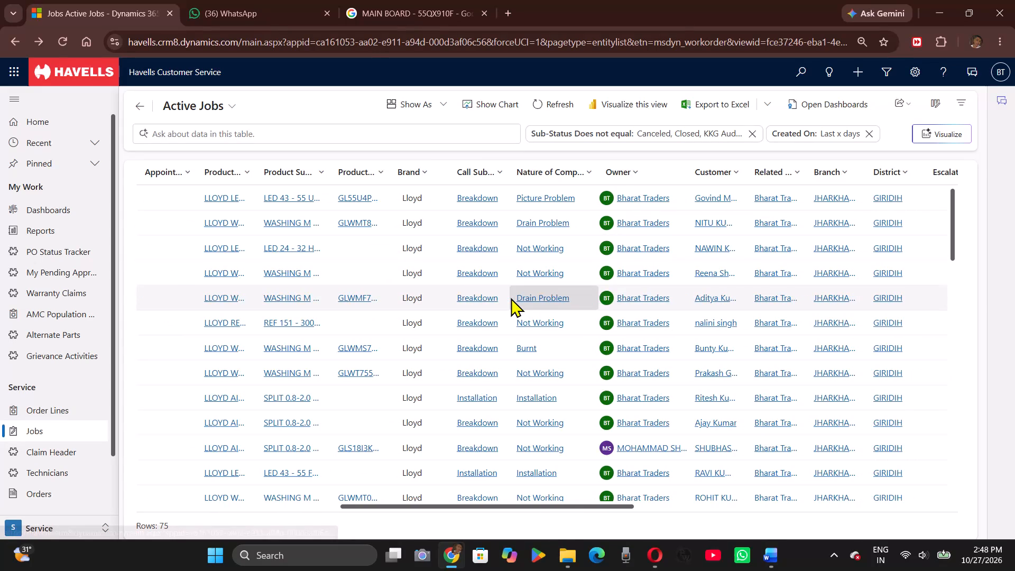
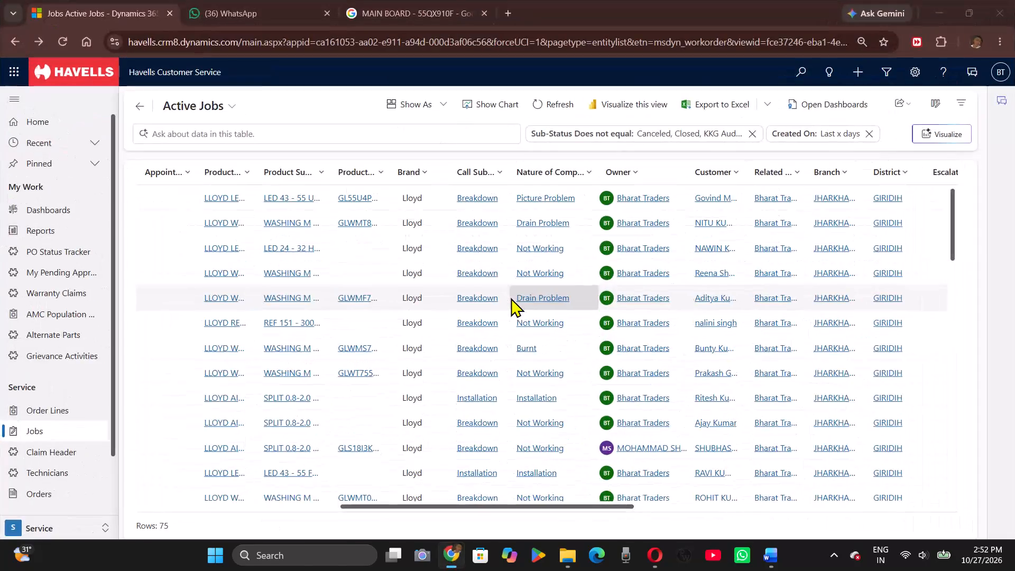
Open Loggy3 from the desktop and start a recording session.
{"action": "triple_click", "coordinate": [178, 364]}
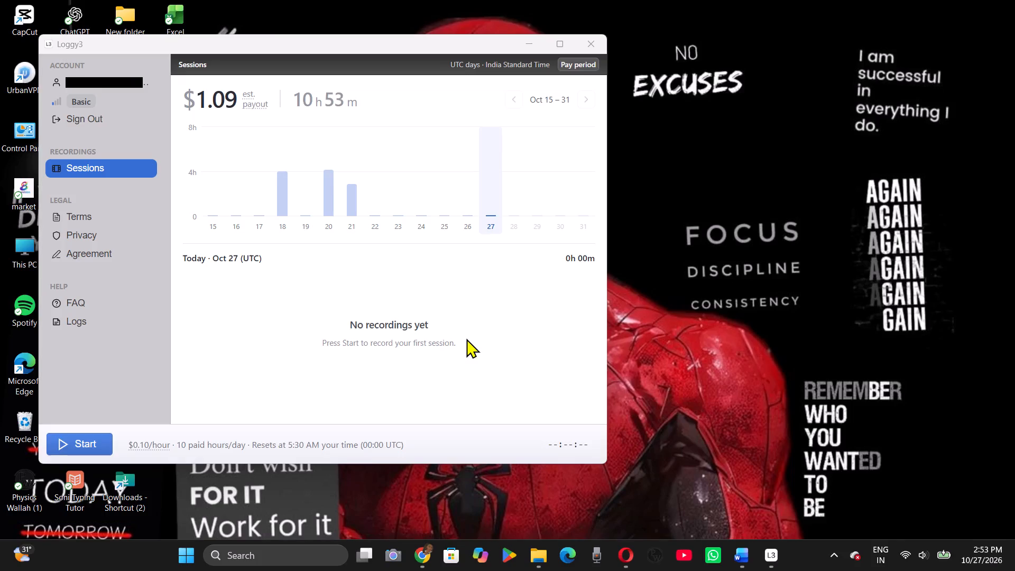
{"action": "left_click", "coordinate": [73, 444]}
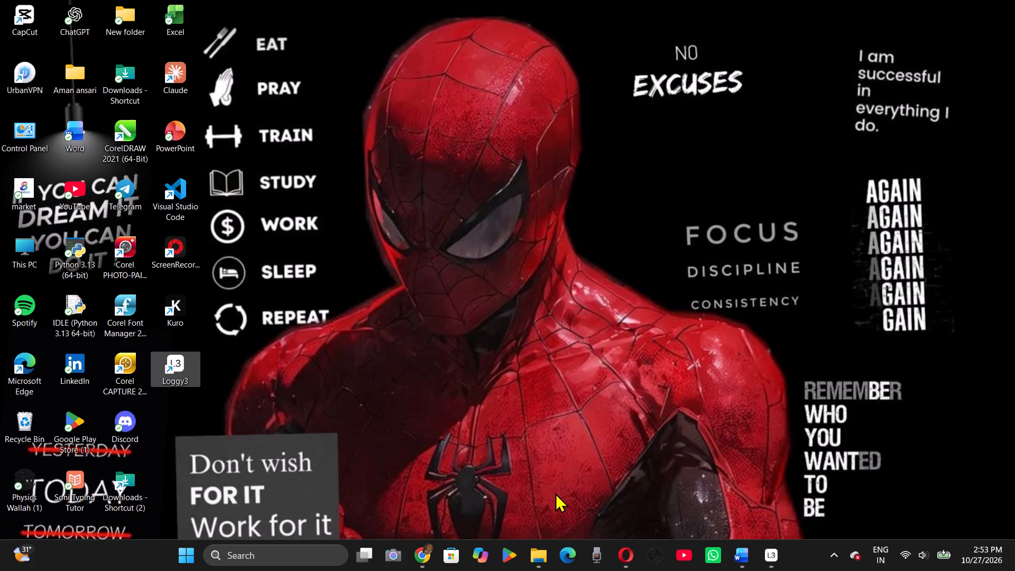
Switch back to the Active Jobs list in Chrome and look across the newest jobs' complaint, owner, product, ageing and sub-status columns.
{"action": "left_click_drag", "start_coordinate": [417, 537], "coordinate": [419, 546]}
{"action": "left_click", "coordinate": [419, 546]}
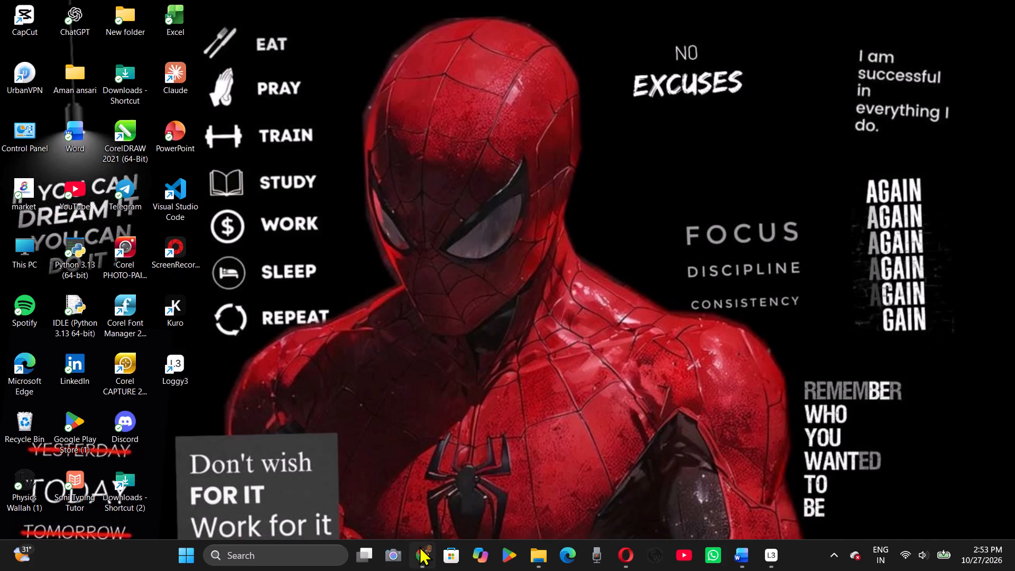
{"action": "scroll", "coordinate": [398, 331], "scroll_direction": "up", "scroll_amount": 1}
{"action": "scroll", "coordinate": [398, 331], "scroll_direction": "left", "scroll_amount": 1}
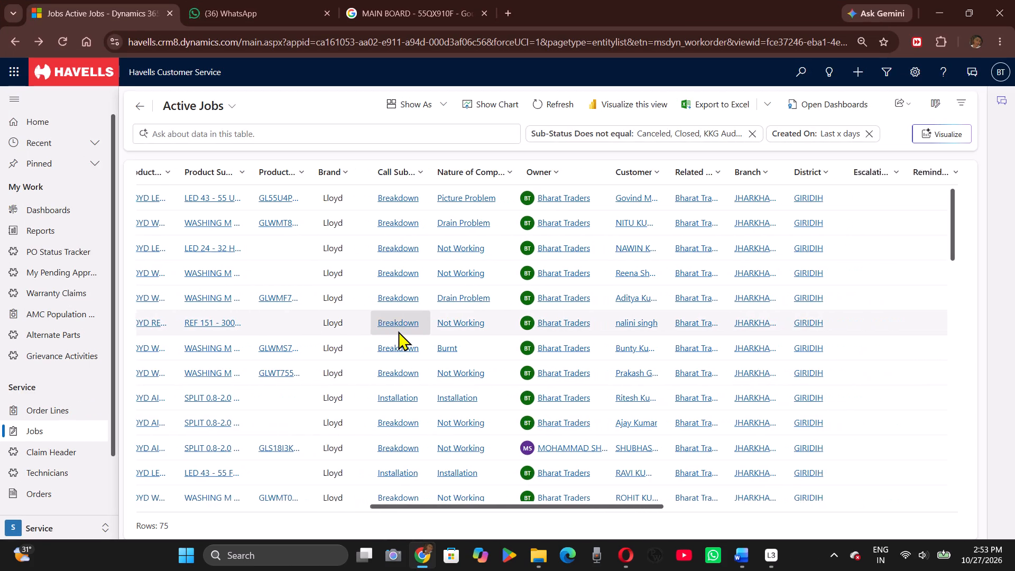
{"action": "scroll", "coordinate": [398, 331], "scroll_direction": "left", "scroll_amount": 1}
{"action": "scroll", "coordinate": [398, 331], "scroll_direction": "right", "scroll_amount": 2}
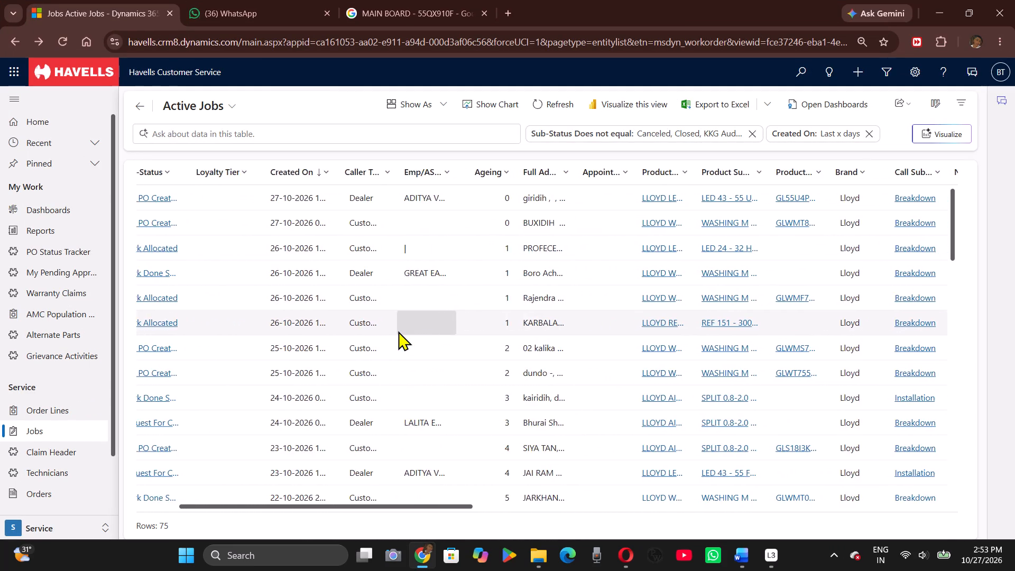
{"action": "scroll", "coordinate": [398, 331], "scroll_direction": "right", "scroll_amount": 1}
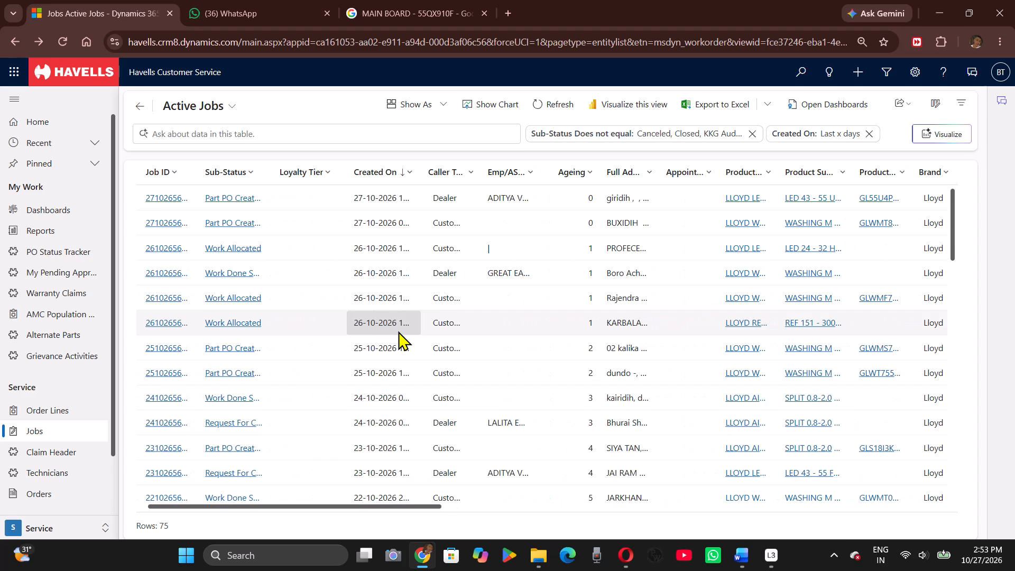
Look through the older active jobs, checking sub-status, creation date, ageing, product and nature of complaint, and return to the newest jobs.
{"action": "scroll", "coordinate": [398, 331], "scroll_direction": "down", "scroll_amount": 1}
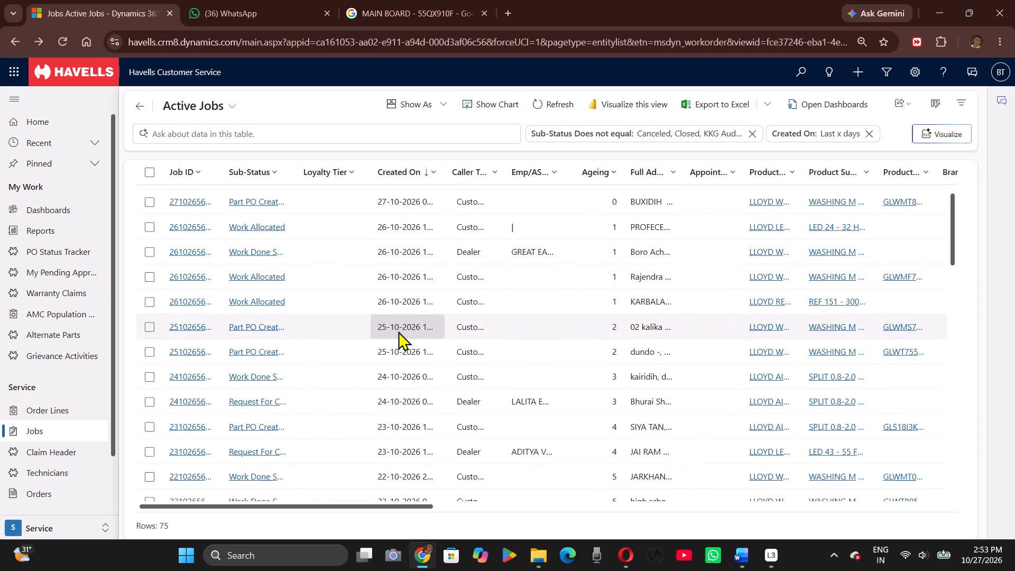
{"action": "scroll", "coordinate": [398, 331], "scroll_direction": "down", "scroll_amount": 3}
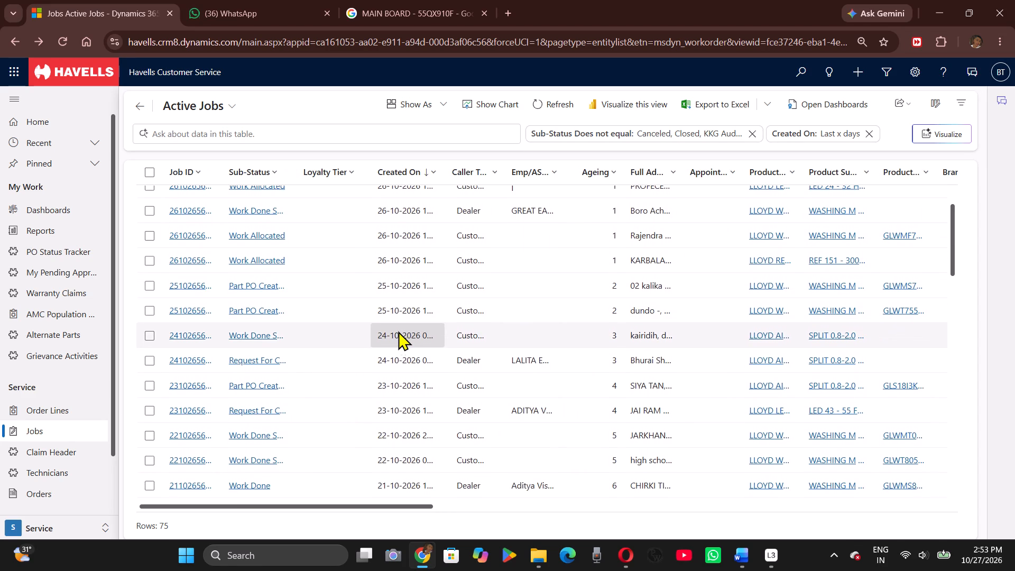
{"action": "scroll", "coordinate": [398, 331], "scroll_direction": "down", "scroll_amount": 2}
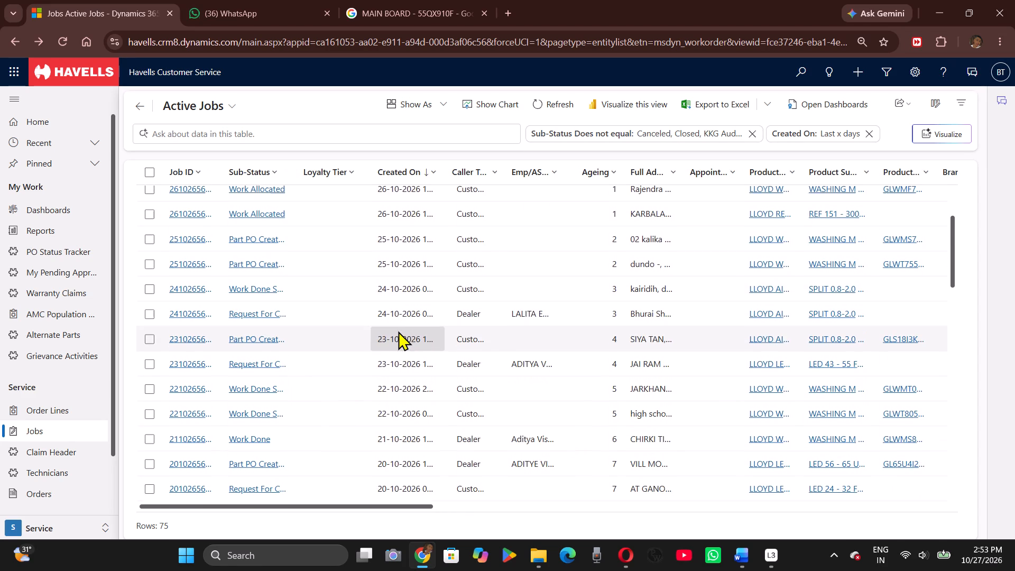
{"action": "scroll", "coordinate": [398, 331], "scroll_direction": "down", "scroll_amount": 1}
{"action": "scroll", "coordinate": [398, 331], "scroll_direction": "left", "scroll_amount": 2}
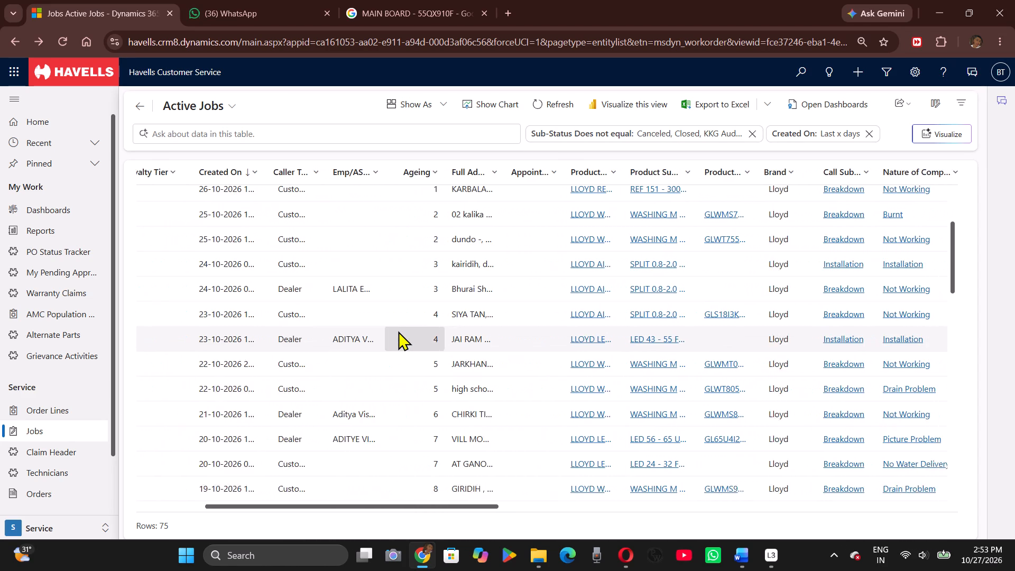
{"action": "scroll", "coordinate": [398, 331], "scroll_direction": "left", "scroll_amount": 1}
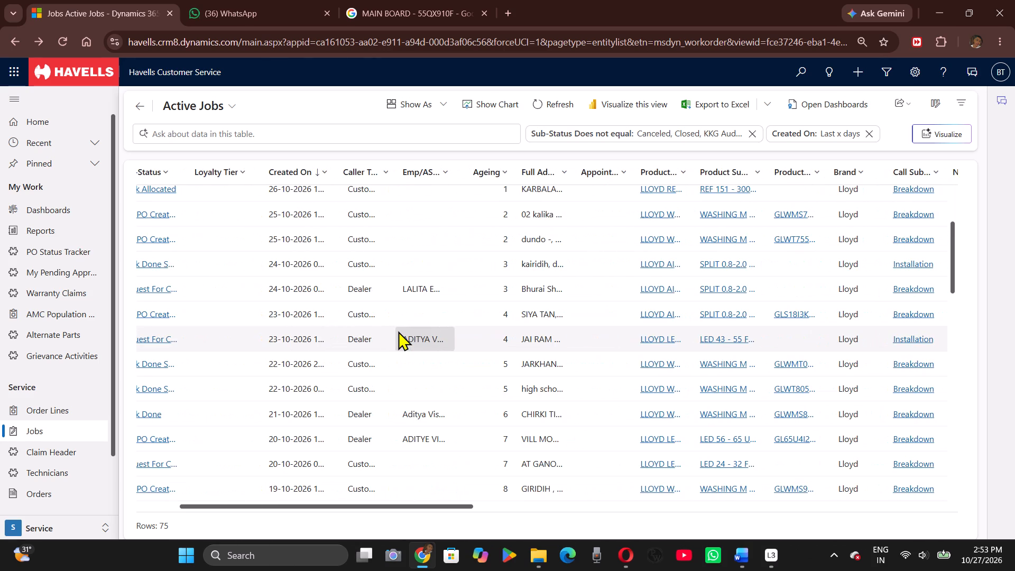
{"action": "scroll", "coordinate": [398, 331], "scroll_direction": "down", "scroll_amount": 2}
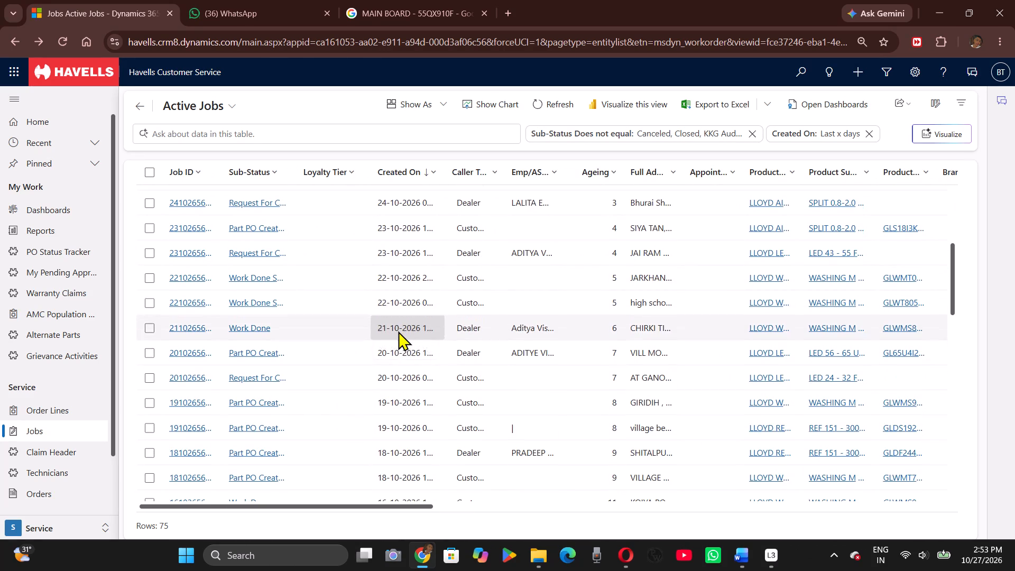
{"action": "scroll", "coordinate": [412, 375], "scroll_direction": "left", "scroll_amount": 2}
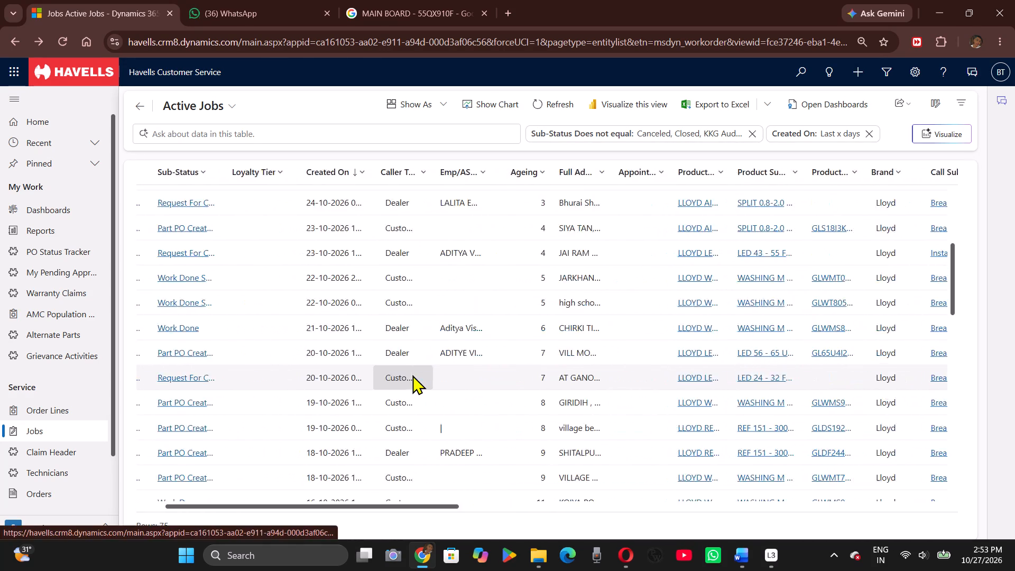
{"action": "scroll", "coordinate": [412, 375], "scroll_direction": "down", "scroll_amount": 5}
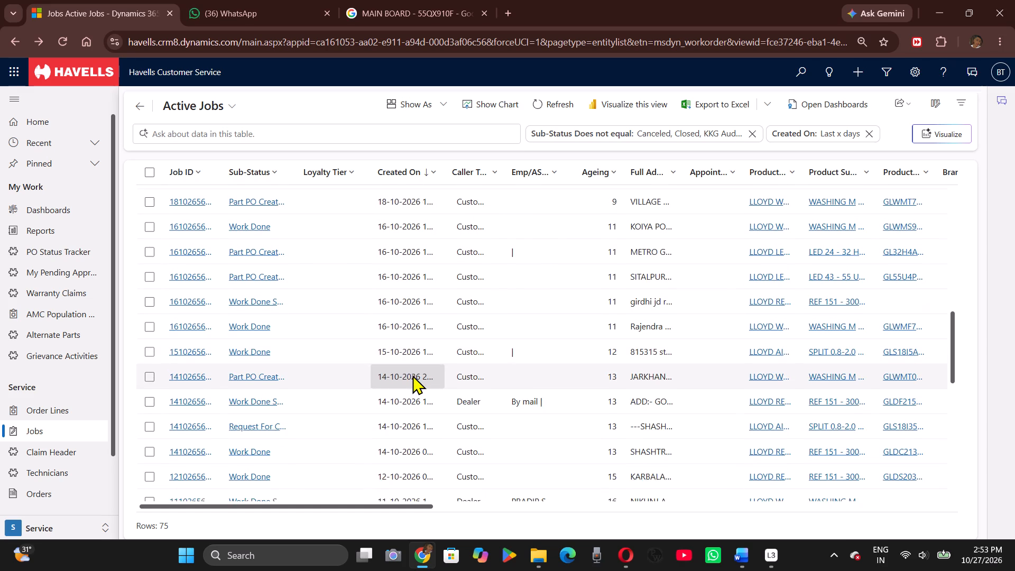
{"action": "scroll", "coordinate": [412, 375], "scroll_direction": "left", "scroll_amount": 1}
{"action": "scroll", "coordinate": [412, 375], "scroll_direction": "up", "scroll_amount": 1}
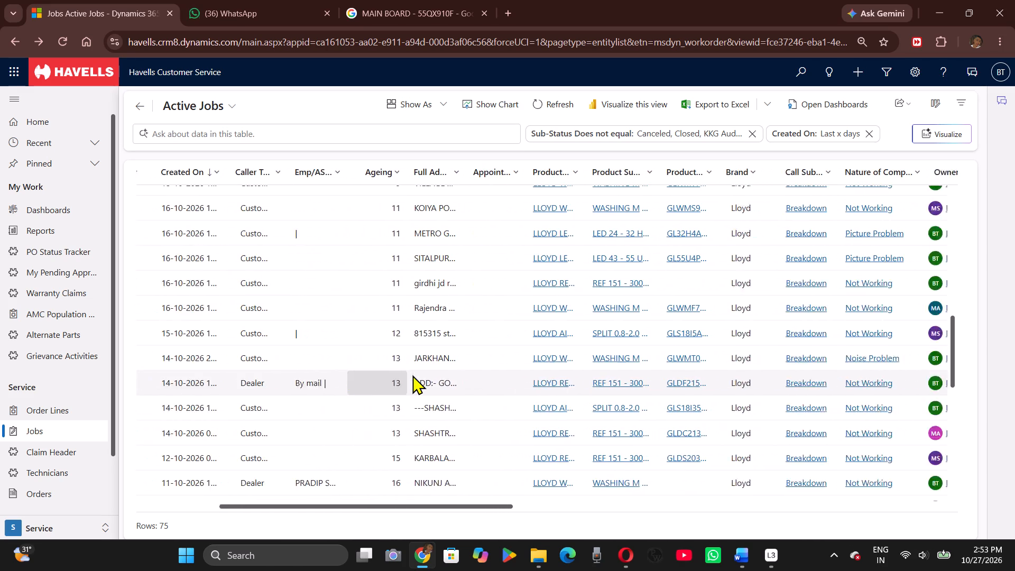
{"action": "scroll", "coordinate": [412, 375], "scroll_direction": "up", "scroll_amount": 1}
{"action": "scroll", "coordinate": [412, 375], "scroll_direction": "right", "scroll_amount": 1}
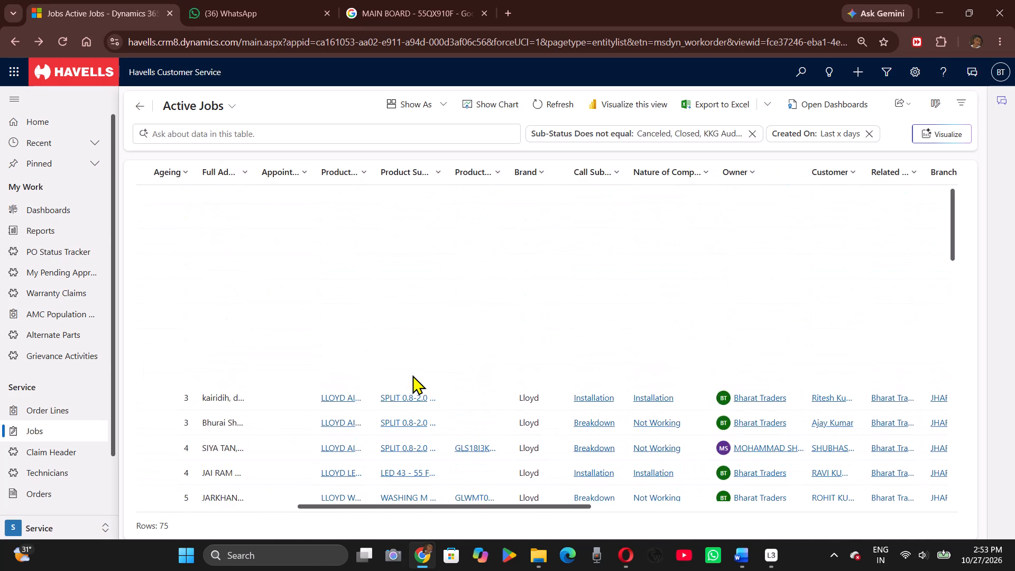
{"action": "scroll", "coordinate": [412, 375], "scroll_direction": "up", "scroll_amount": 2}
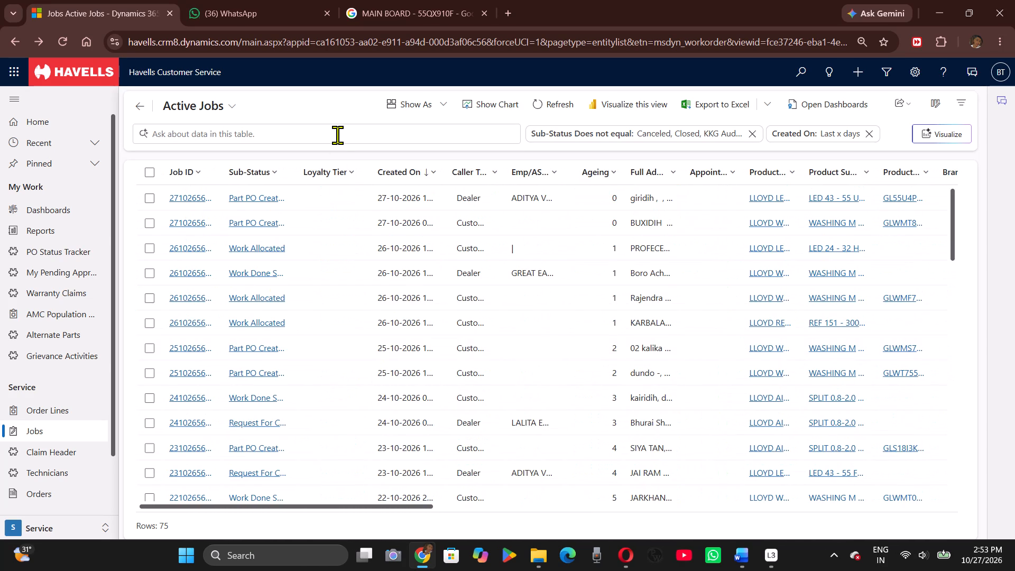
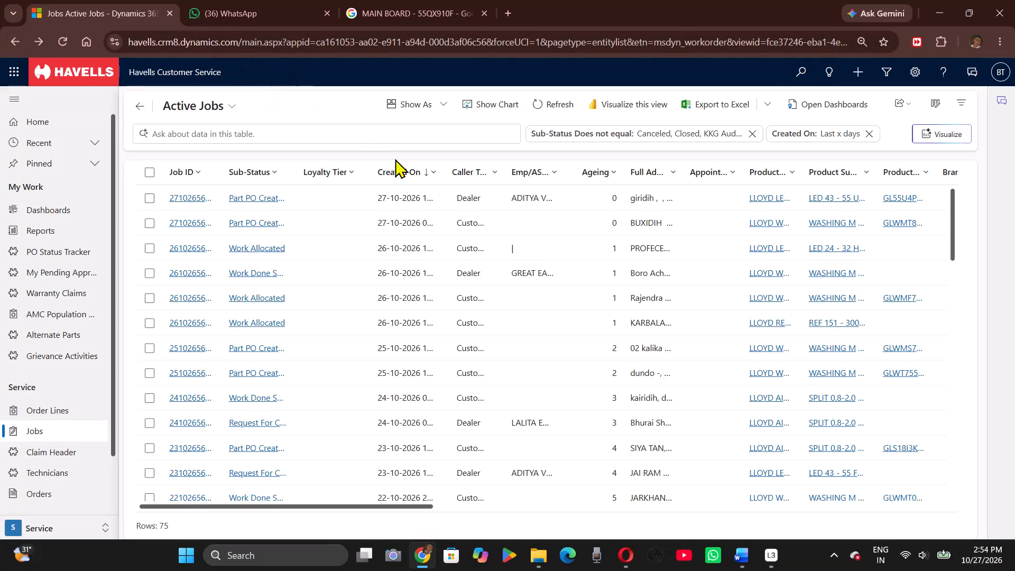
Examine the newest active jobs across their sub-status, ageing, product, call subtype, nature of complaint, owner and customer columns.
{"action": "scroll", "coordinate": [400, 167], "scroll_direction": "up", "scroll_amount": 1}
{"action": "scroll", "coordinate": [456, 254], "scroll_direction": "right", "scroll_amount": 1}
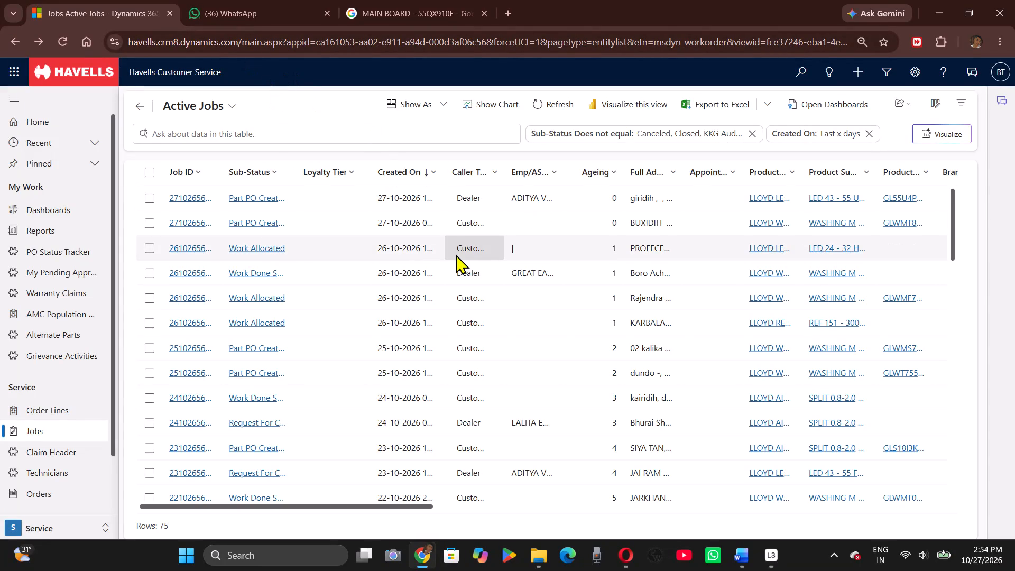
{"action": "scroll", "coordinate": [456, 254], "scroll_direction": "right", "scroll_amount": 3}
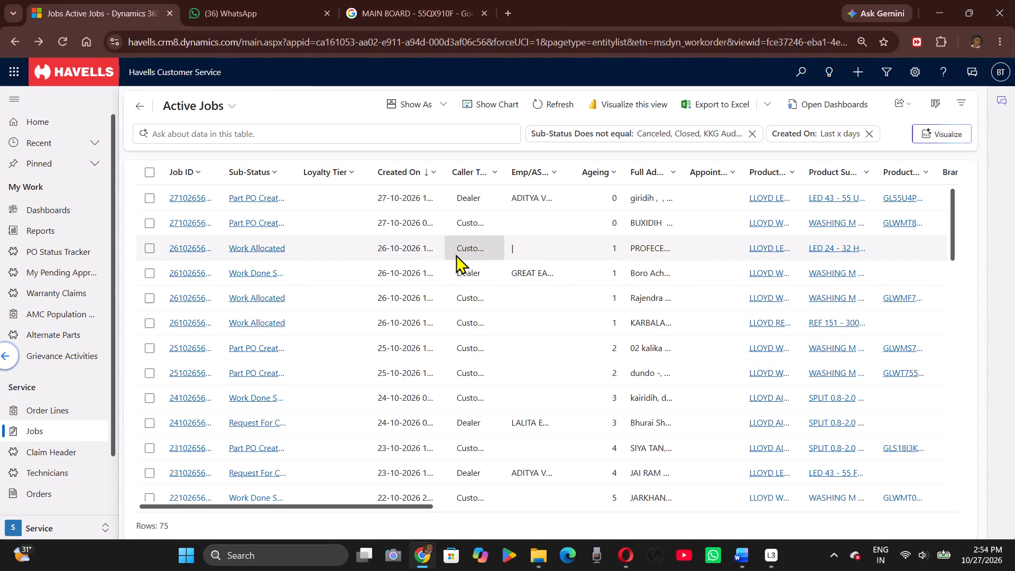
{"action": "scroll", "coordinate": [456, 254], "scroll_direction": "left", "scroll_amount": 1}
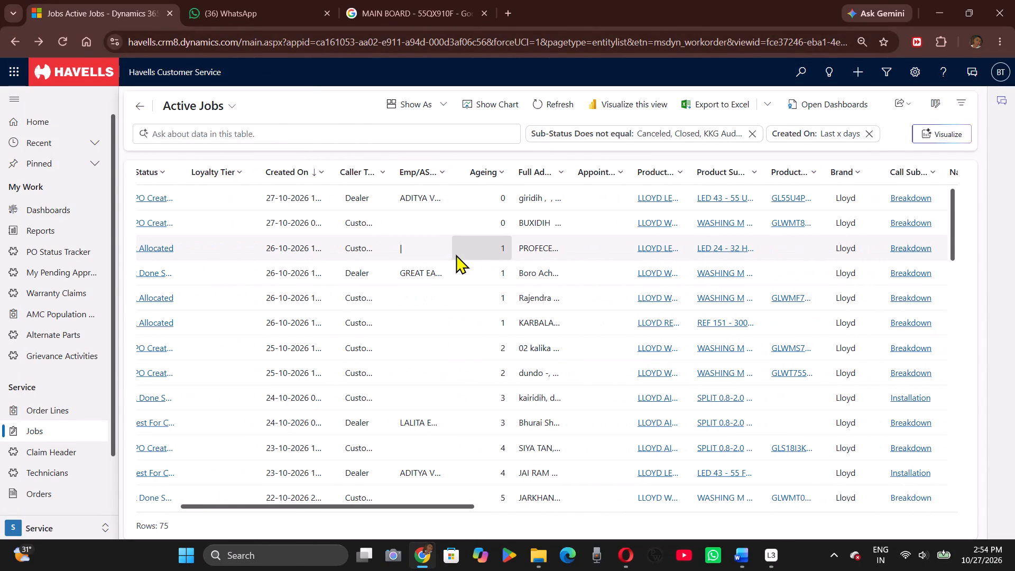
{"action": "scroll", "coordinate": [456, 254], "scroll_direction": "right", "scroll_amount": 1}
{"action": "scroll", "coordinate": [456, 254], "scroll_direction": "up", "scroll_amount": 1}
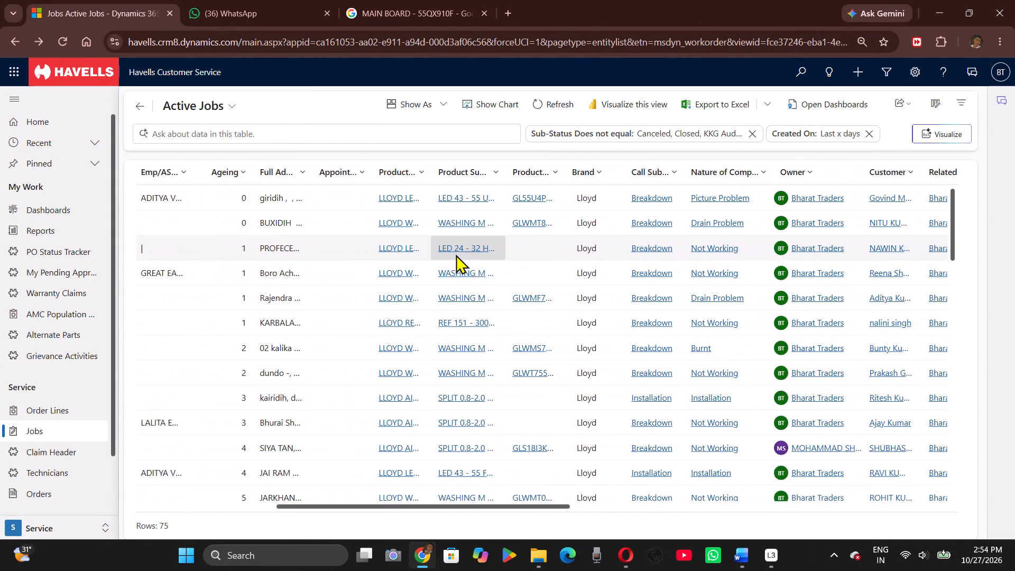
{"action": "scroll", "coordinate": [456, 254], "scroll_direction": "up", "scroll_amount": 1}
{"action": "scroll", "coordinate": [456, 254], "scroll_direction": "right", "scroll_amount": 2}
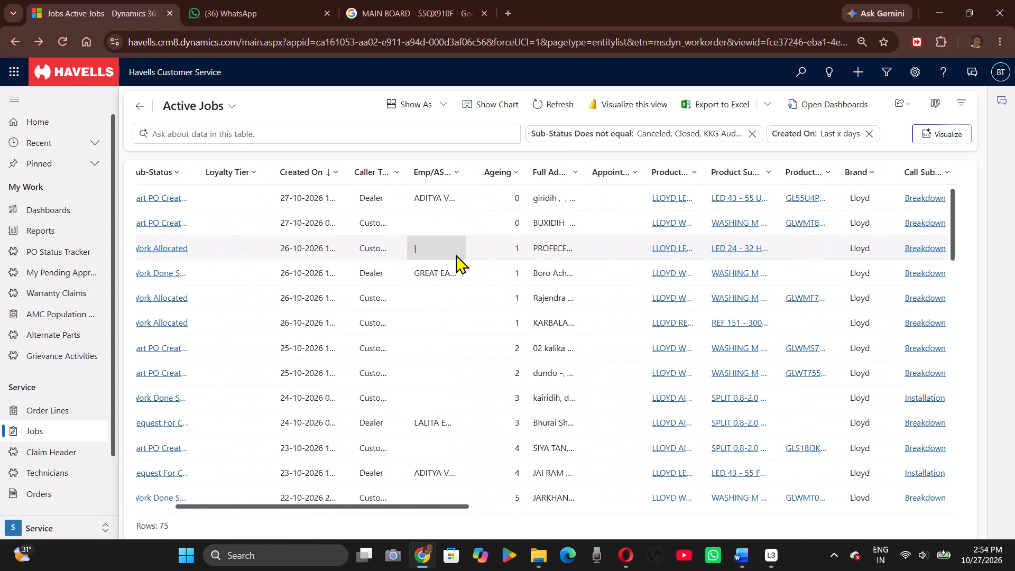
{"action": "scroll", "coordinate": [456, 254], "scroll_direction": "right", "scroll_amount": 1}
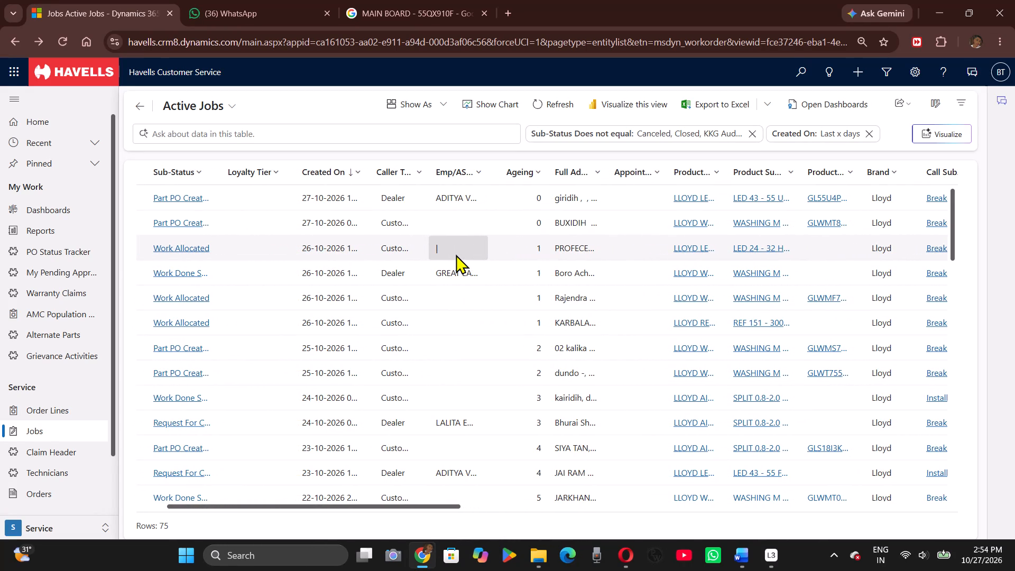
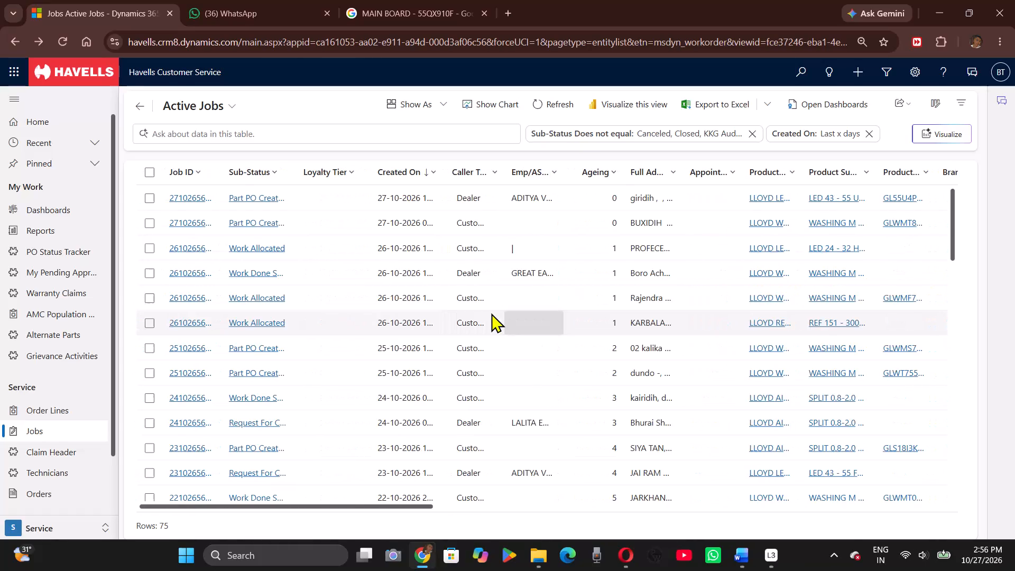
Recheck the newest active jobs across their sub-status, creation date, ageing, product, nature of complaint, owner, customer and branch columns.
{"action": "scroll", "coordinate": [491, 313], "scroll_direction": "right", "scroll_amount": 1}
{"action": "scroll", "coordinate": [491, 313], "scroll_direction": "up", "scroll_amount": 1}
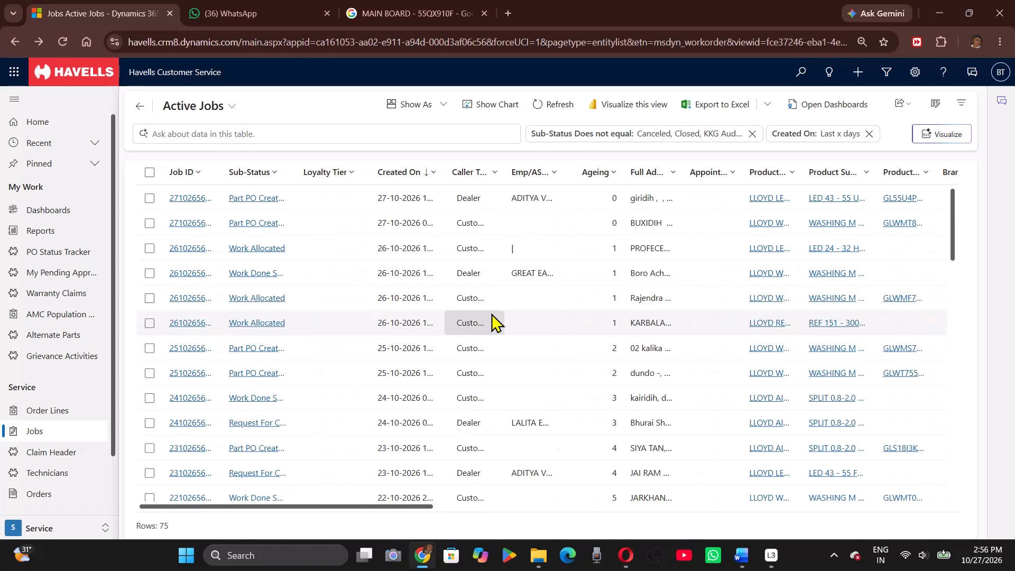
{"action": "scroll", "coordinate": [491, 313], "scroll_direction": "left", "scroll_amount": 2}
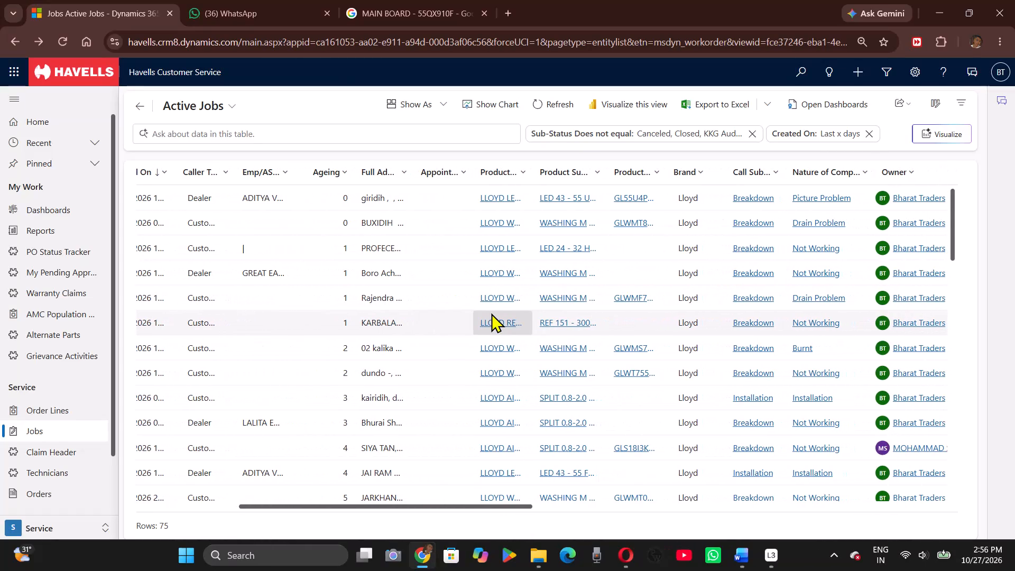
{"action": "scroll", "coordinate": [491, 313], "scroll_direction": "up", "scroll_amount": 1}
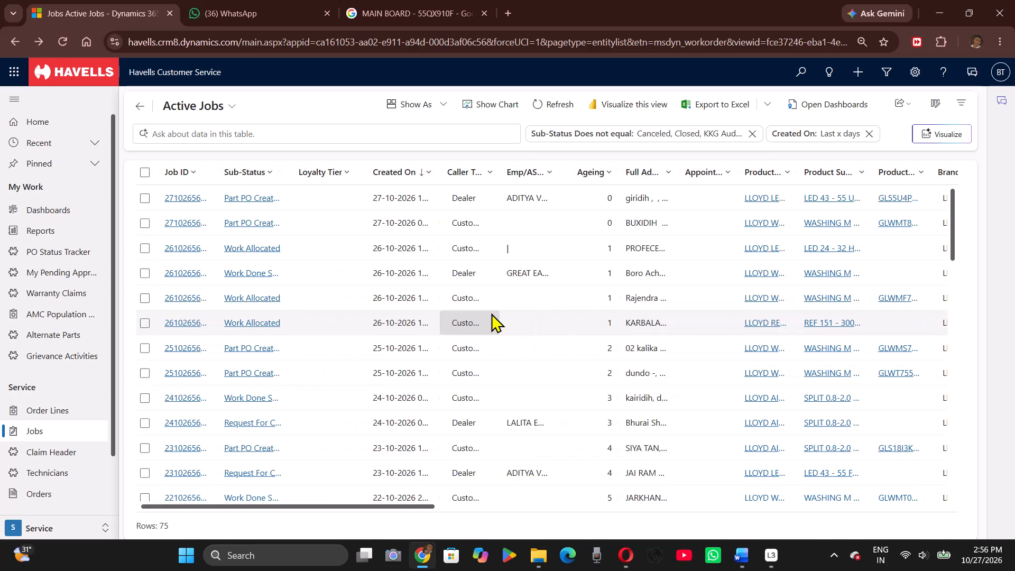
{"action": "scroll", "coordinate": [491, 313], "scroll_direction": "left", "scroll_amount": 3}
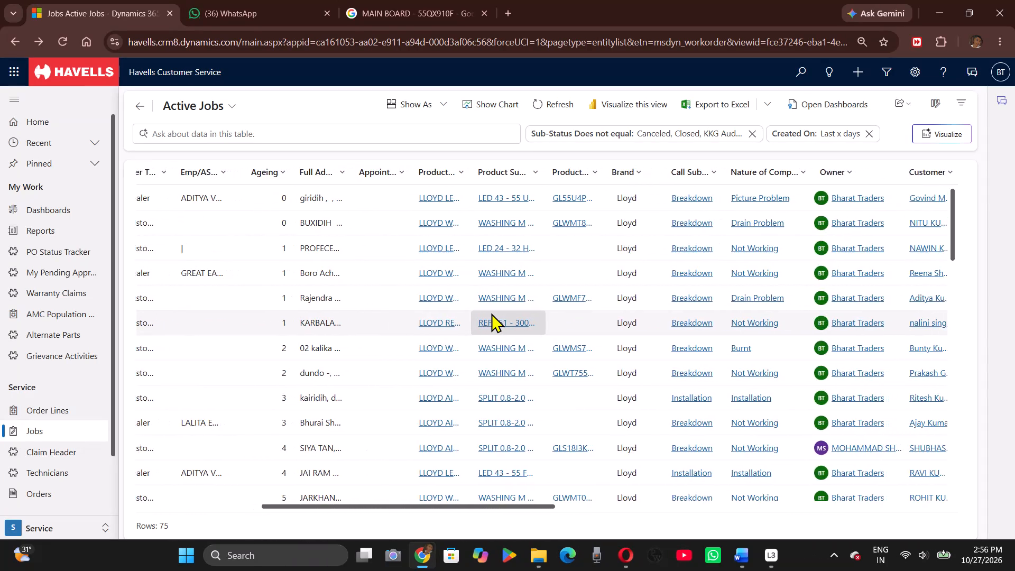
{"action": "scroll", "coordinate": [491, 313], "scroll_direction": "left", "scroll_amount": 2}
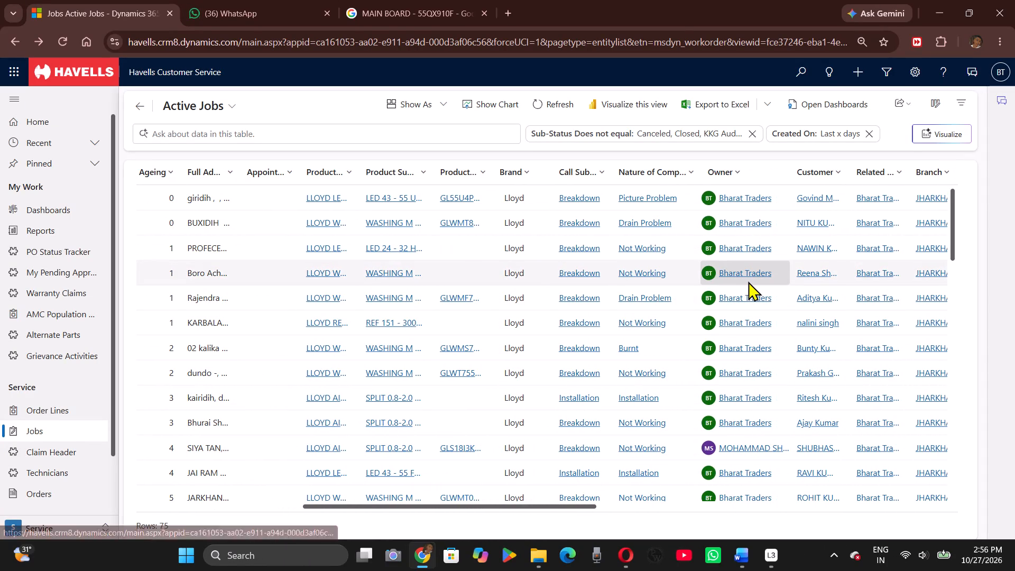
{"action": "scroll", "coordinate": [749, 281], "scroll_direction": "right", "scroll_amount": 1}
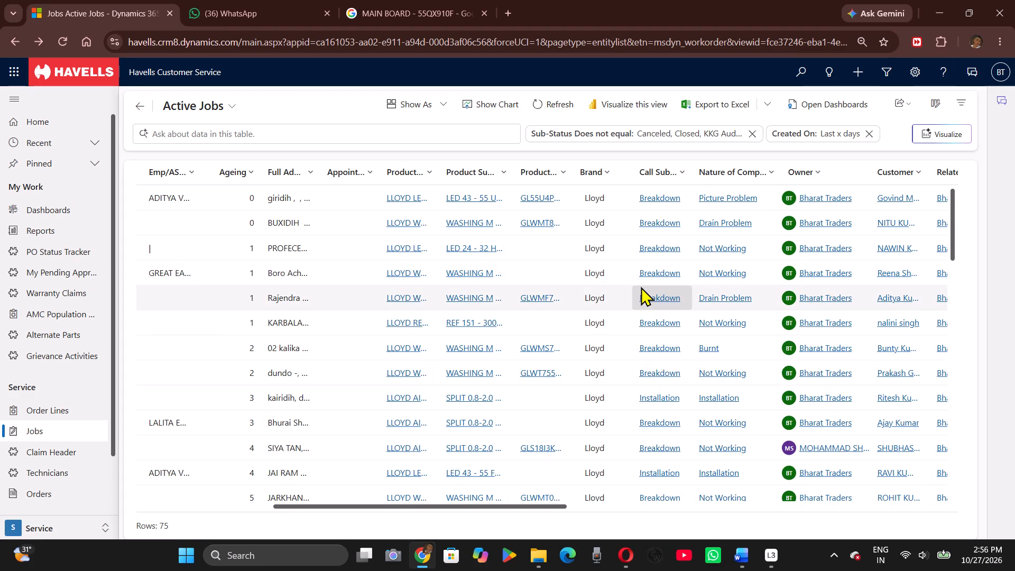
{"action": "scroll", "coordinate": [641, 287], "scroll_direction": "right", "scroll_amount": 1}
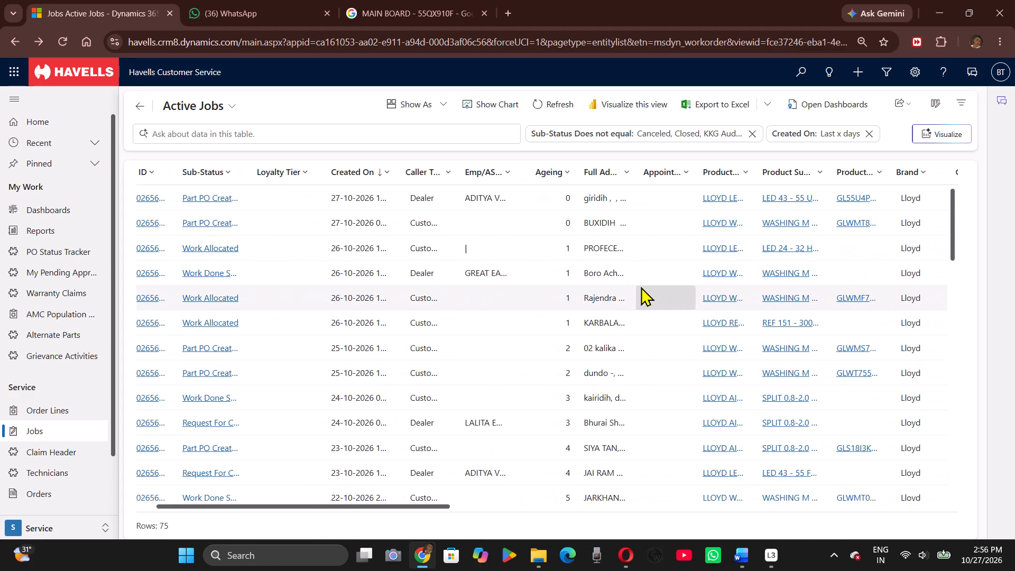
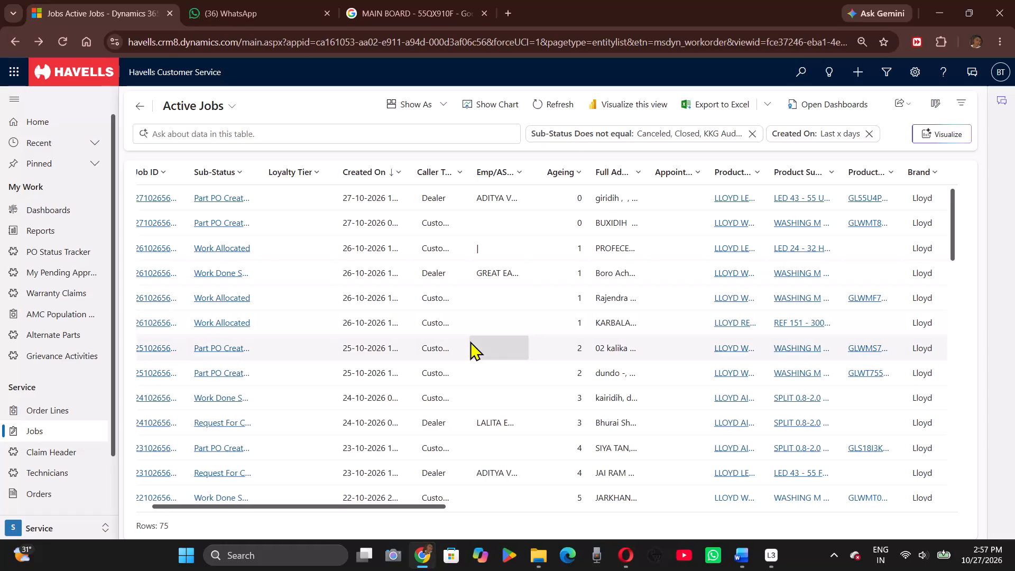
Filter the active jobs list so that Sub-Status equals Work Done.
{"action": "left_click", "coordinate": [241, 174]}
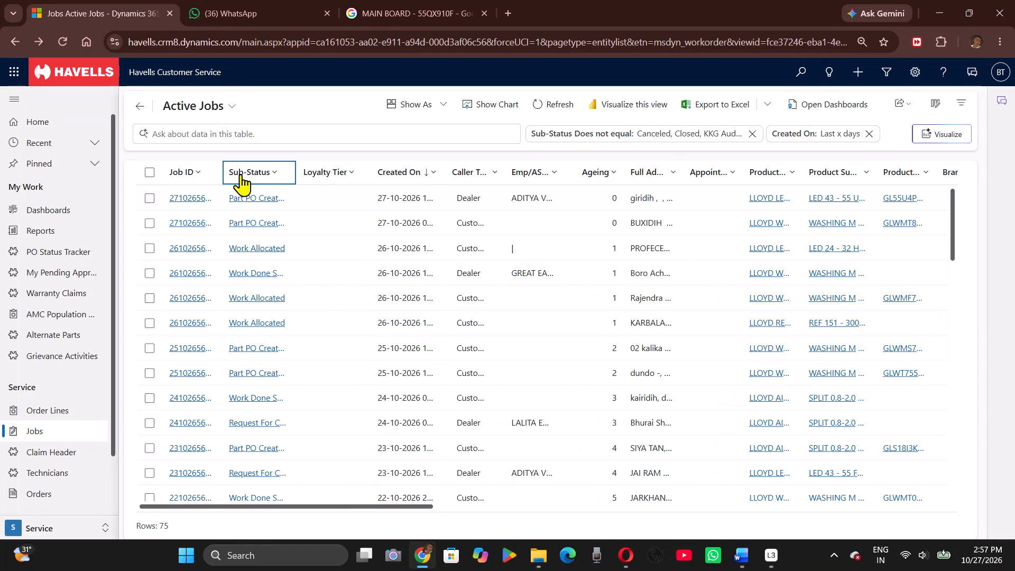
{"action": "left_click", "coordinate": [276, 261]}
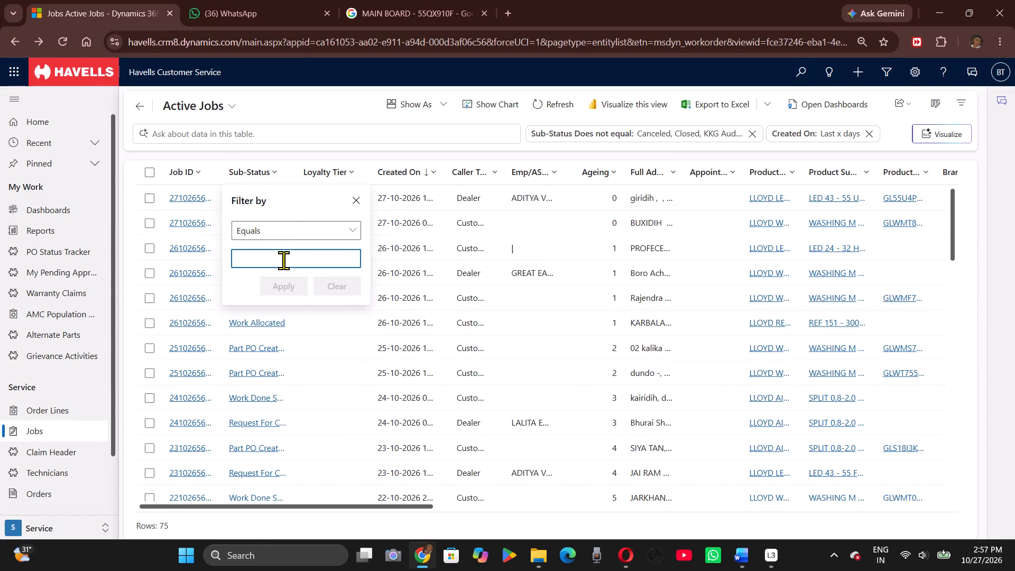
{"action": "key", "text": "w"}
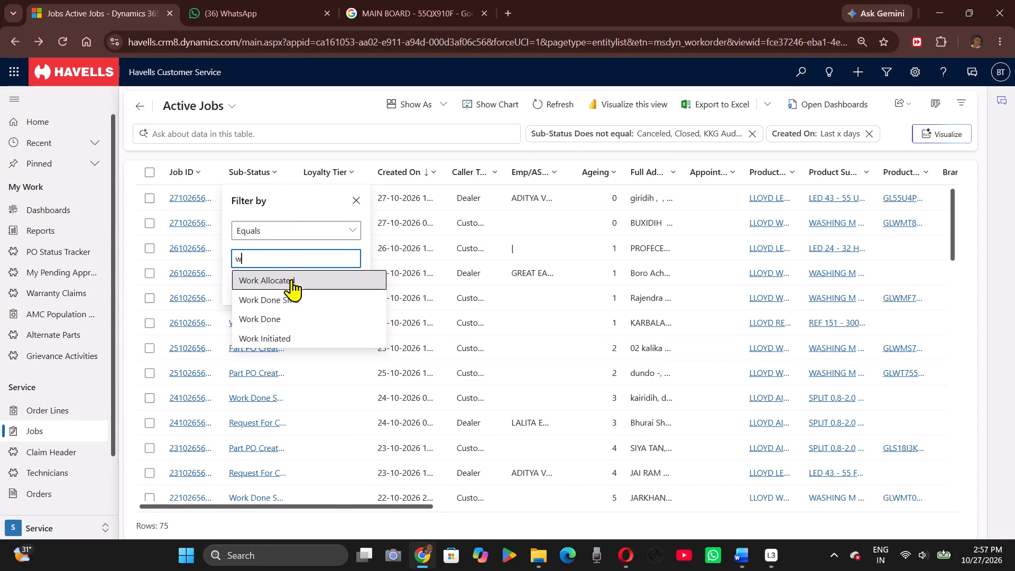
{"action": "left_click", "coordinate": [276, 314]}
{"action": "left_click", "coordinate": [281, 306]}
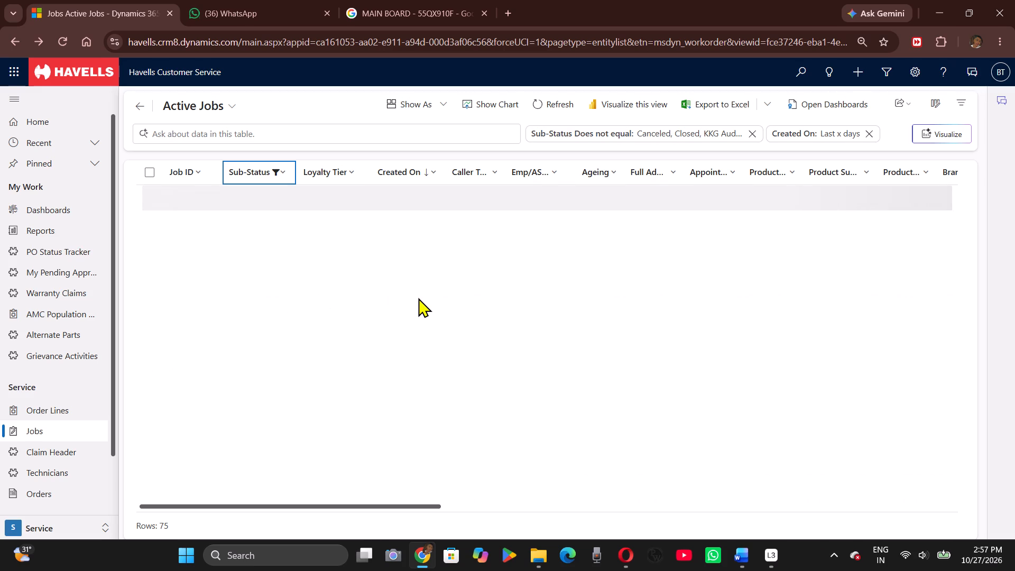
Examine the filtered jobs across their ageing, product, nature of complaint, owner and customer columns.
{"action": "scroll", "coordinate": [418, 298], "scroll_direction": "left", "scroll_amount": 3}
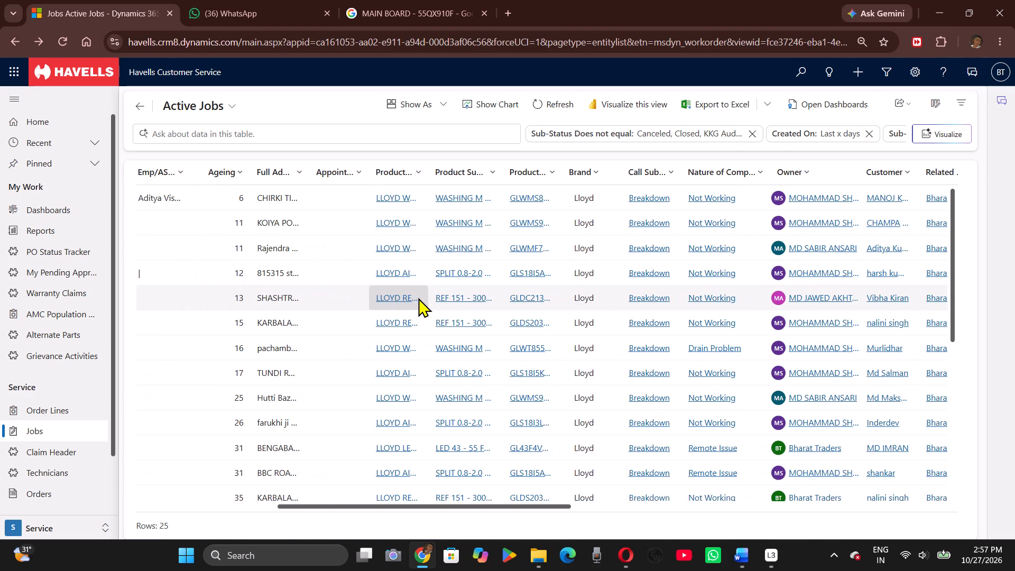
{"action": "scroll", "coordinate": [418, 298], "scroll_direction": "left", "scroll_amount": 2}
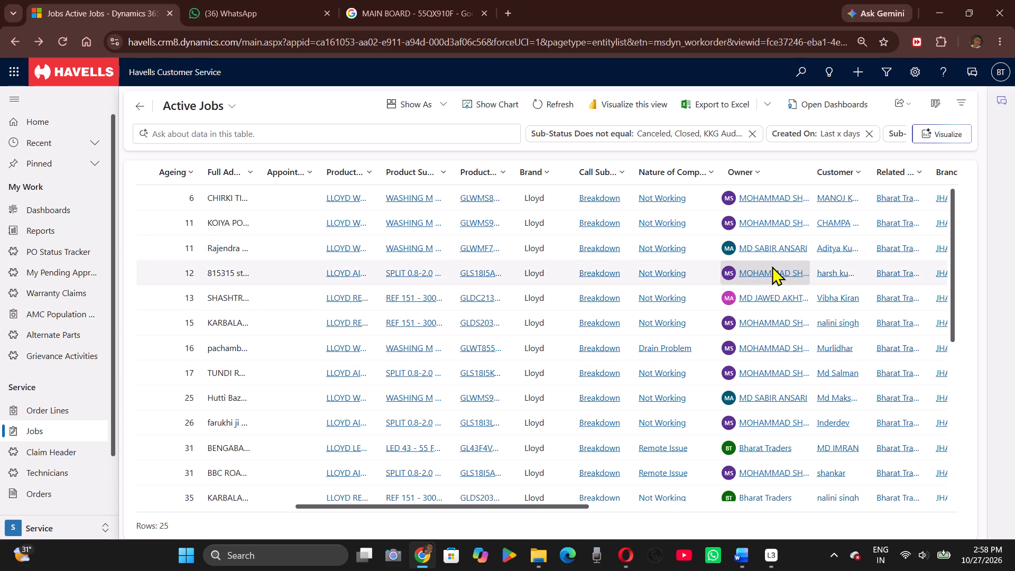
{"action": "scroll", "coordinate": [772, 266], "scroll_direction": "down", "scroll_amount": 1}
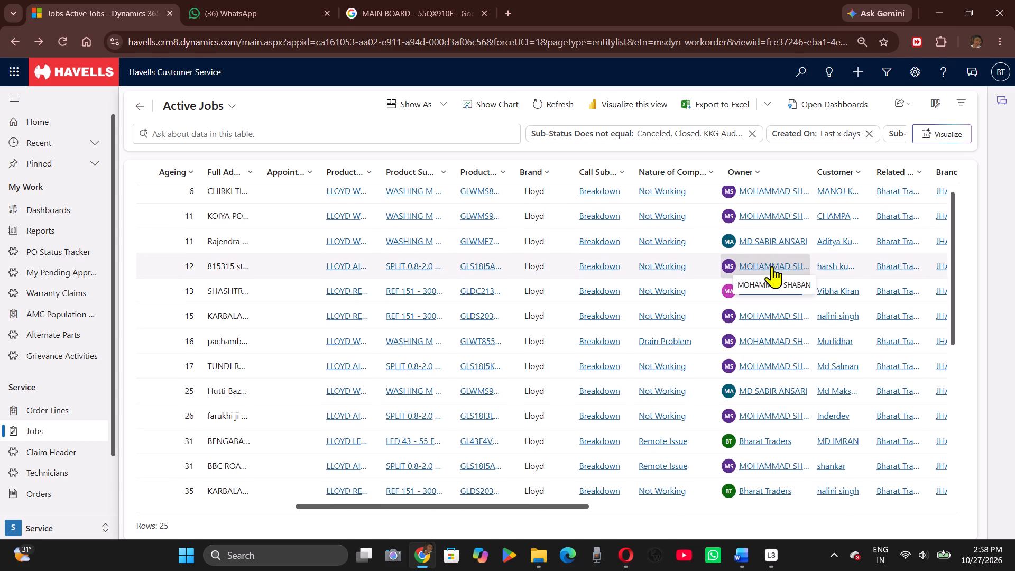
{"action": "scroll", "coordinate": [772, 266], "scroll_direction": "down", "scroll_amount": 1}
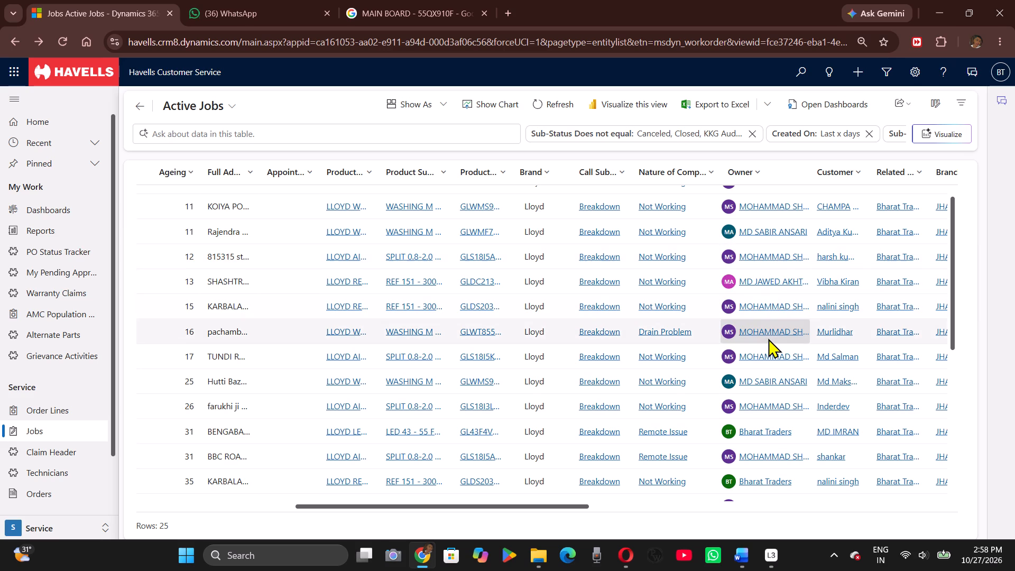
{"action": "scroll", "coordinate": [768, 338], "scroll_direction": "down", "scroll_amount": 2}
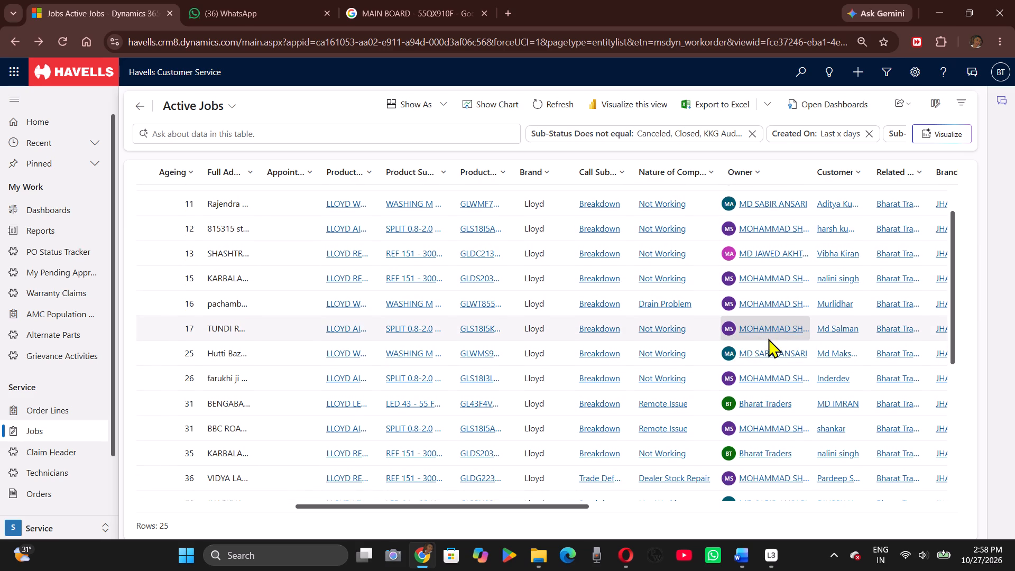
{"action": "scroll", "coordinate": [767, 349], "scroll_direction": "up", "scroll_amount": 2}
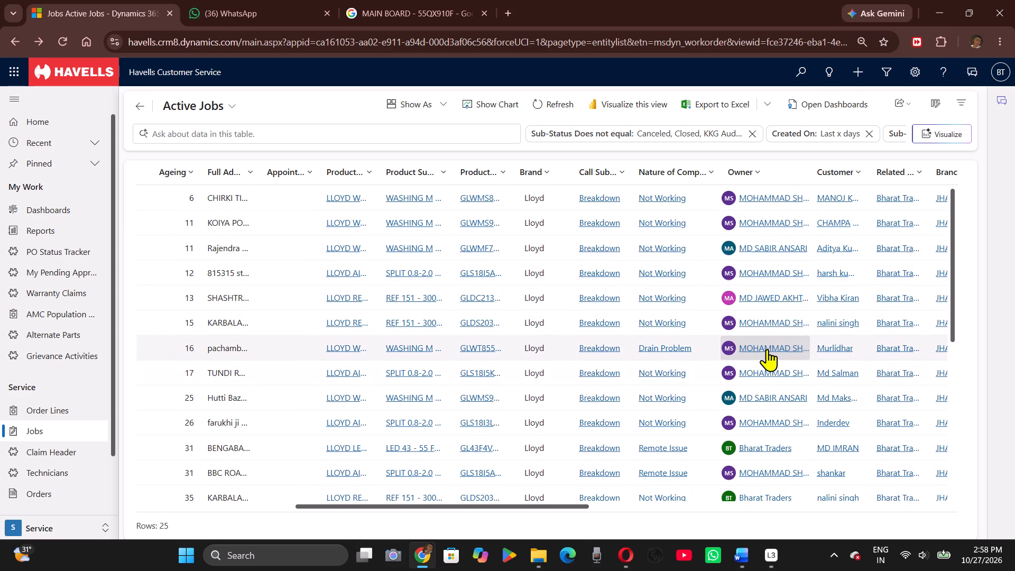
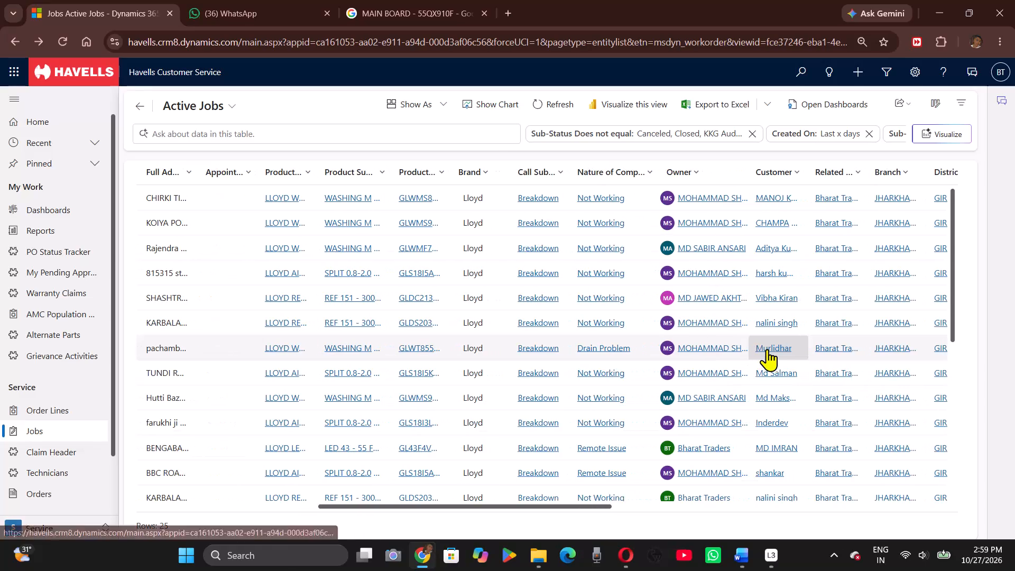
Examine the filtered active jobs down to the last row, comparing ageing, call subtype, nature of complaint, owner, customer, branch and district.
{"action": "scroll", "coordinate": [767, 349], "scroll_direction": "left", "scroll_amount": 2}
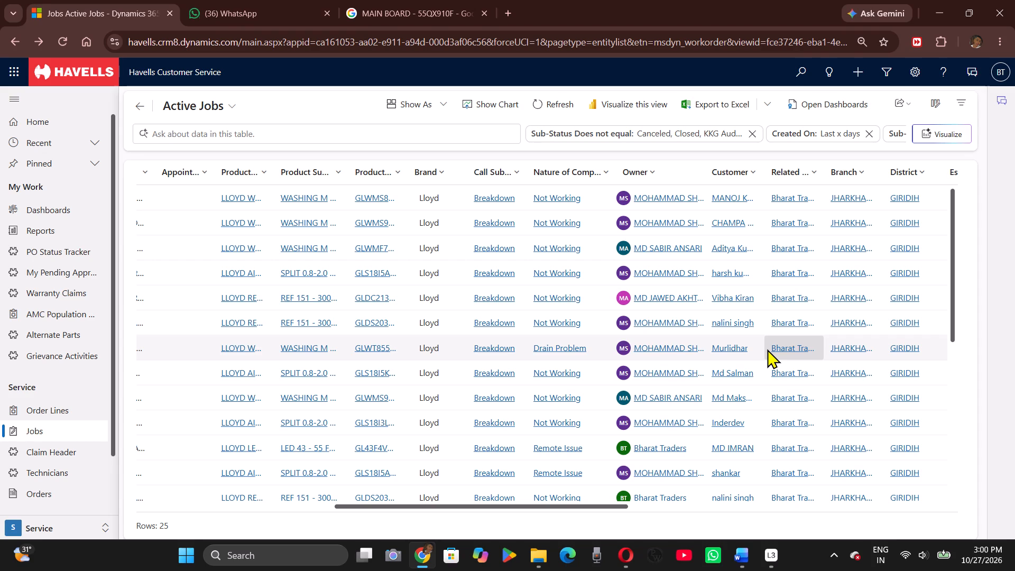
{"action": "scroll", "coordinate": [767, 349], "scroll_direction": "down", "scroll_amount": 2}
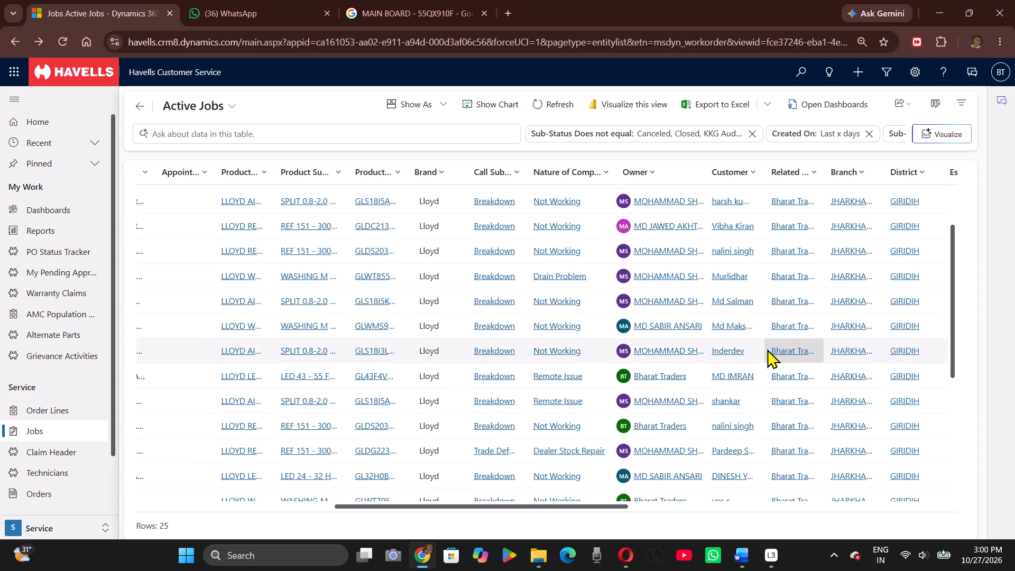
{"action": "scroll", "coordinate": [767, 349], "scroll_direction": "down", "scroll_amount": 3}
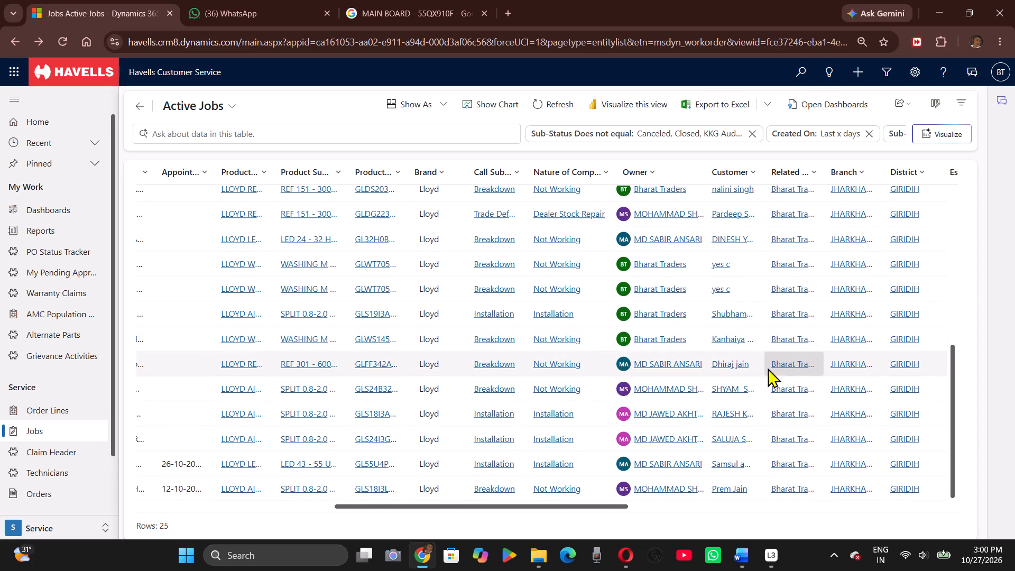
{"action": "scroll", "coordinate": [735, 430], "scroll_direction": "up", "scroll_amount": 1}
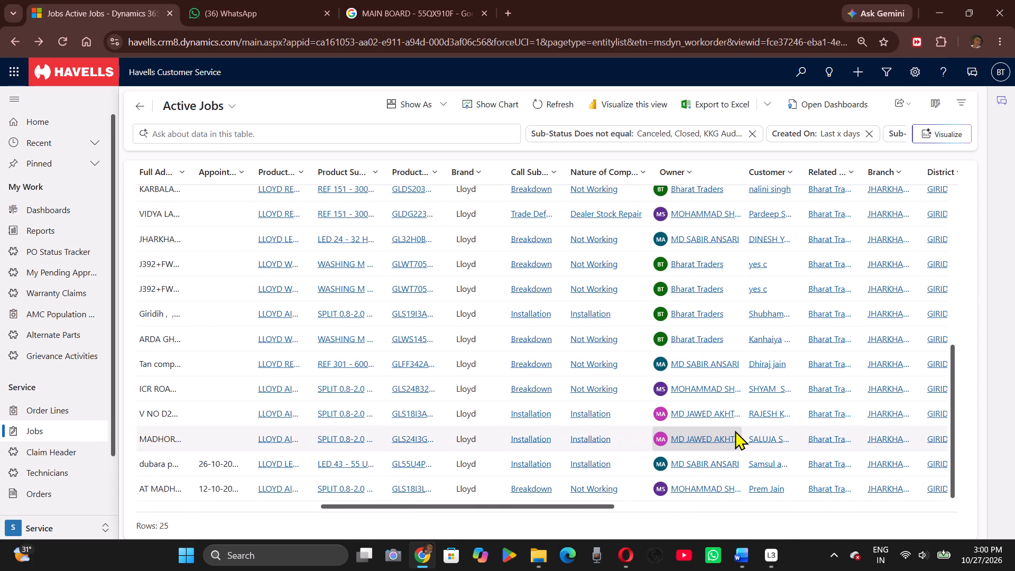
{"action": "scroll", "coordinate": [735, 430], "scroll_direction": "right", "scroll_amount": 1}
{"action": "scroll", "coordinate": [722, 427], "scroll_direction": "left", "scroll_amount": 1}
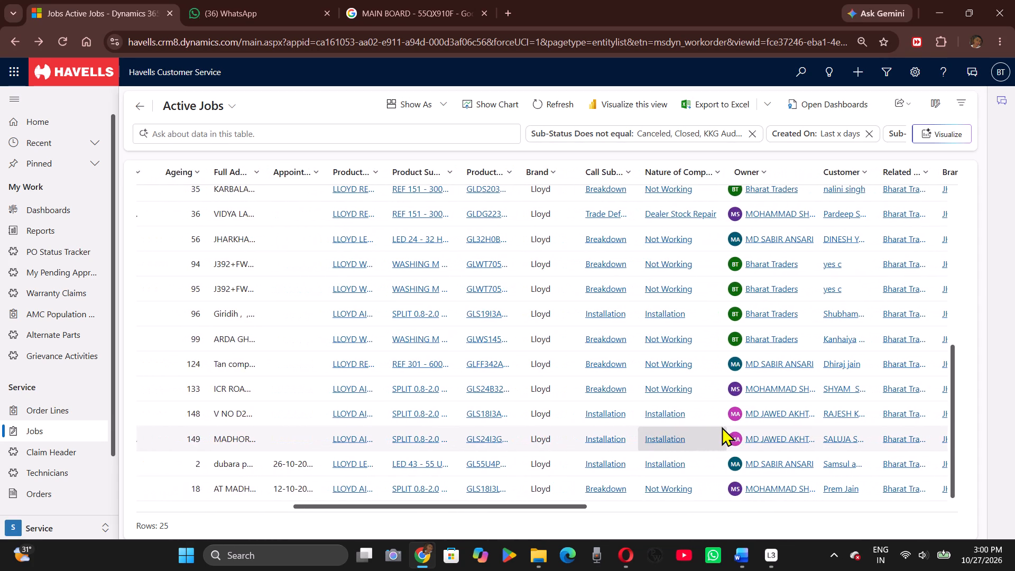
{"action": "scroll", "coordinate": [722, 427], "scroll_direction": "left", "scroll_amount": 1}
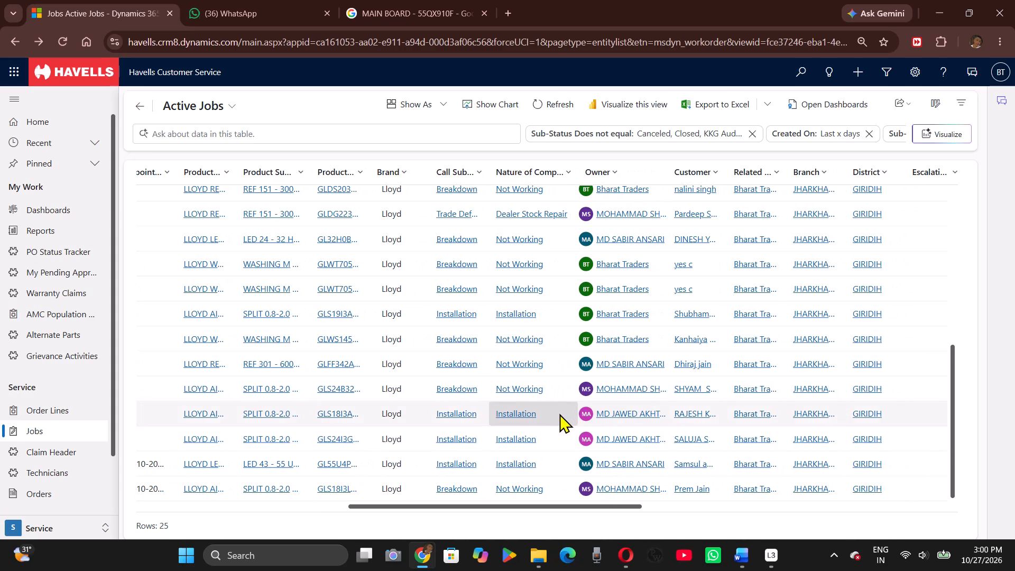
{"action": "scroll", "coordinate": [555, 416], "scroll_direction": "up", "scroll_amount": 2}
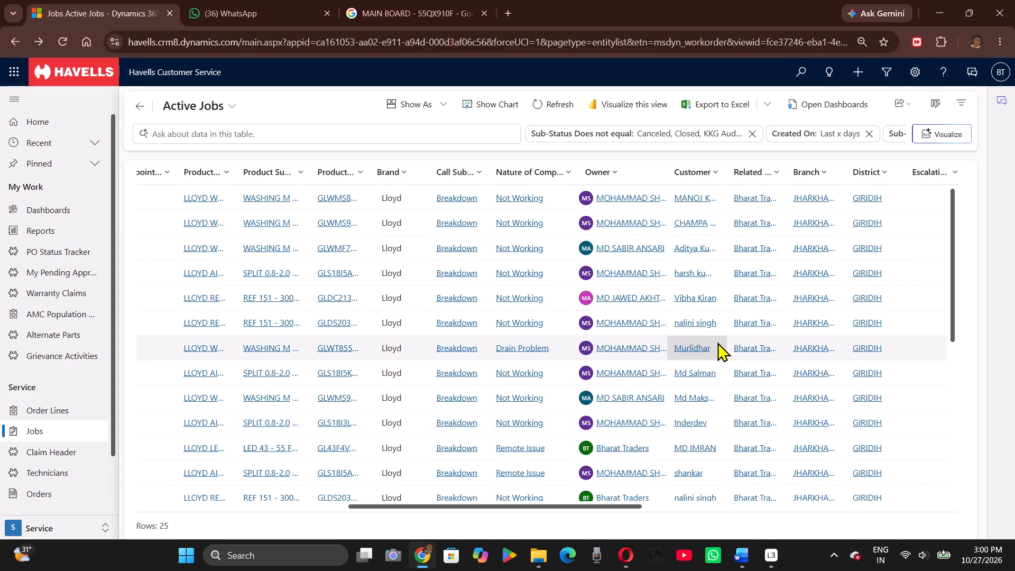
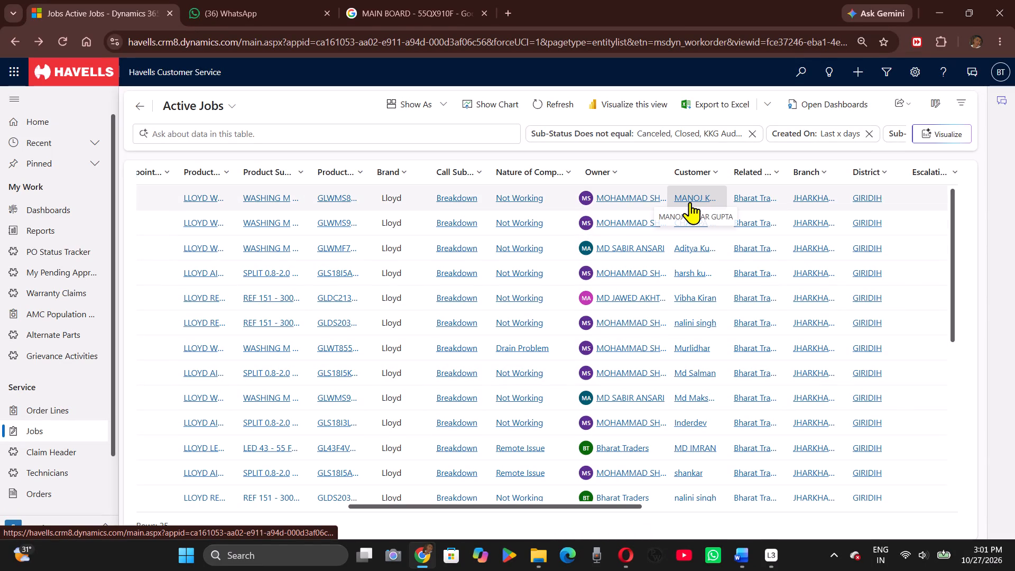
Examine the filtered active jobs down to the last row and back, comparing product, nature of complaint, owner and customer.
{"action": "scroll", "coordinate": [689, 291], "scroll_direction": "down", "scroll_amount": 1}
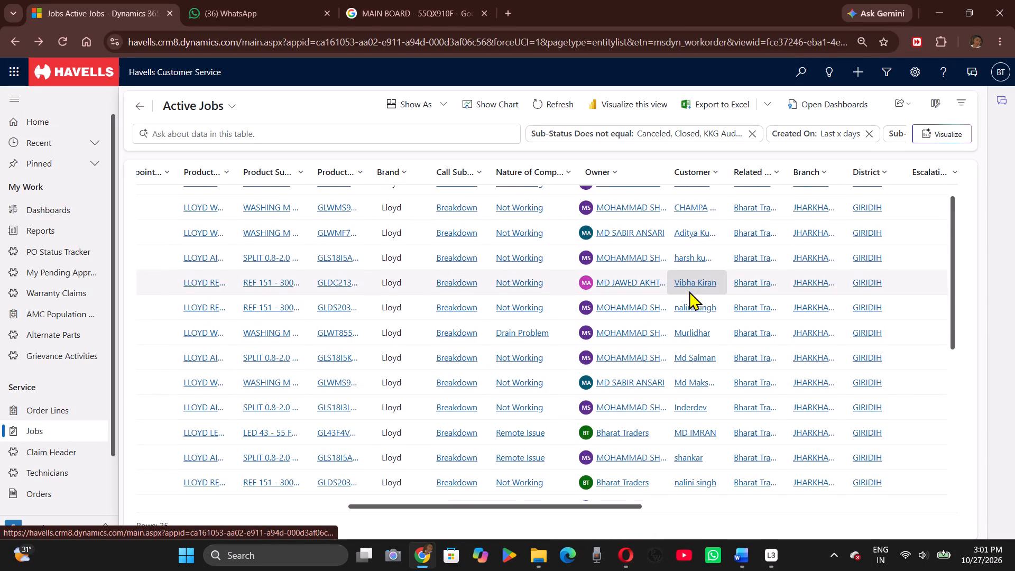
{"action": "scroll", "coordinate": [689, 291], "scroll_direction": "down", "scroll_amount": 3}
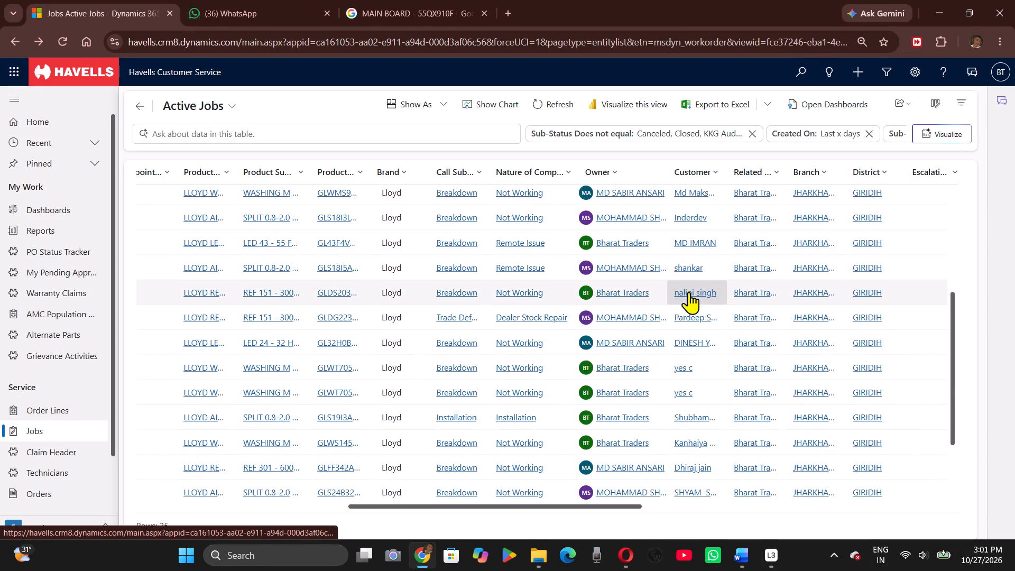
{"action": "scroll", "coordinate": [689, 292], "scroll_direction": "down", "scroll_amount": 1}
{"action": "scroll", "coordinate": [701, 391], "scroll_direction": "down", "scroll_amount": 1}
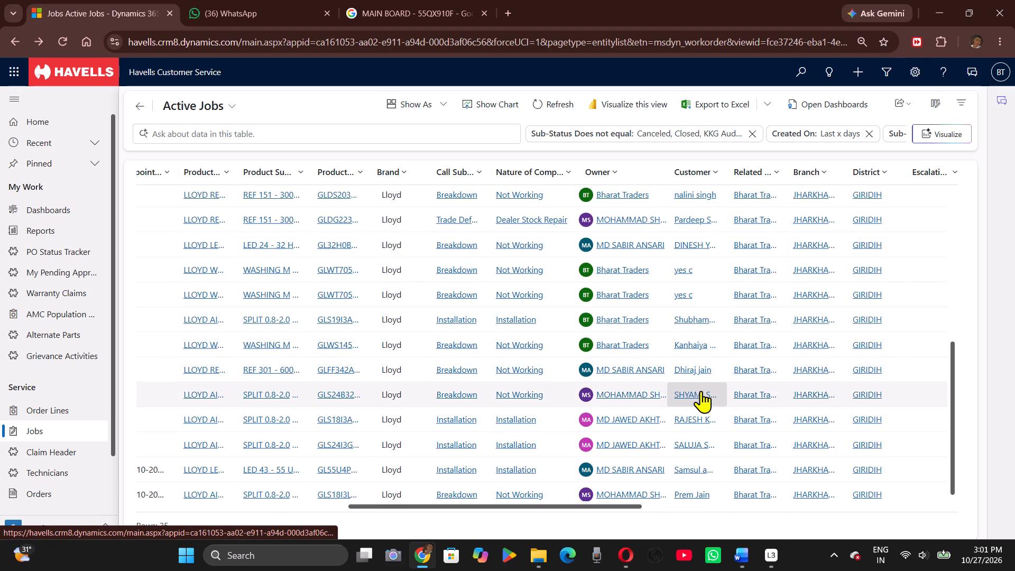
{"action": "scroll", "coordinate": [699, 432], "scroll_direction": "down", "scroll_amount": 1}
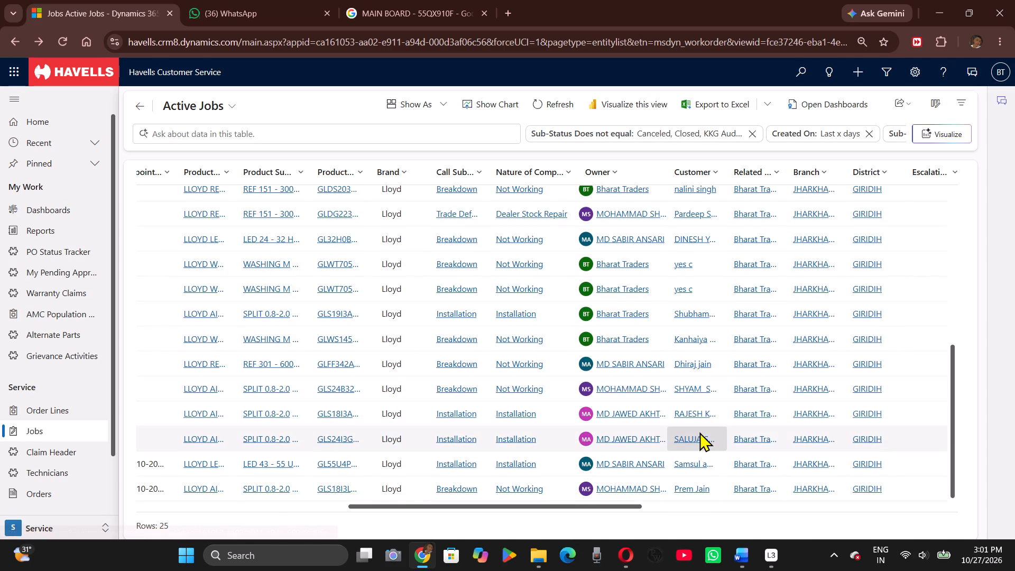
{"action": "scroll", "coordinate": [696, 379], "scroll_direction": "up", "scroll_amount": 1}
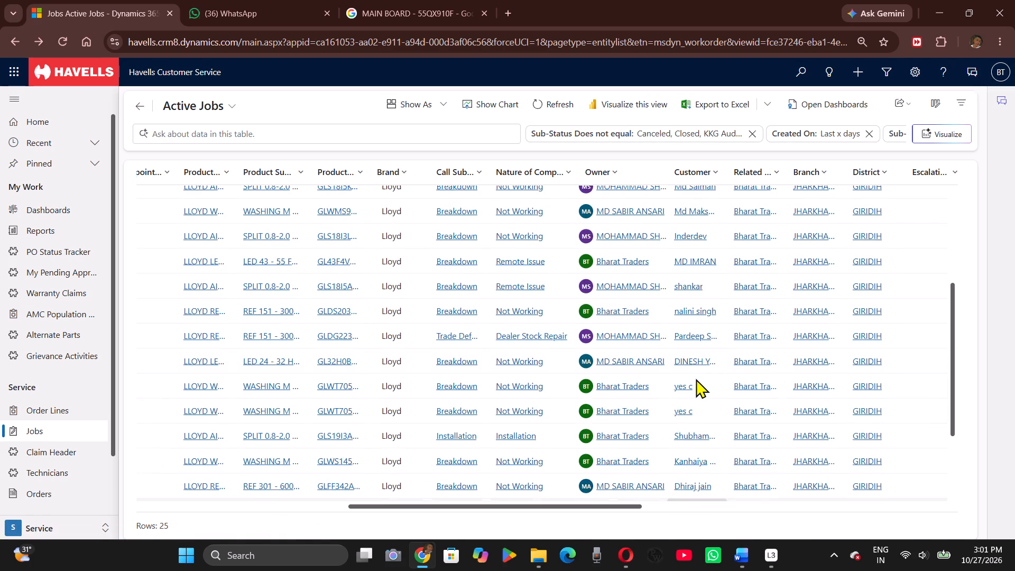
{"action": "scroll", "coordinate": [696, 379], "scroll_direction": "up", "scroll_amount": 2}
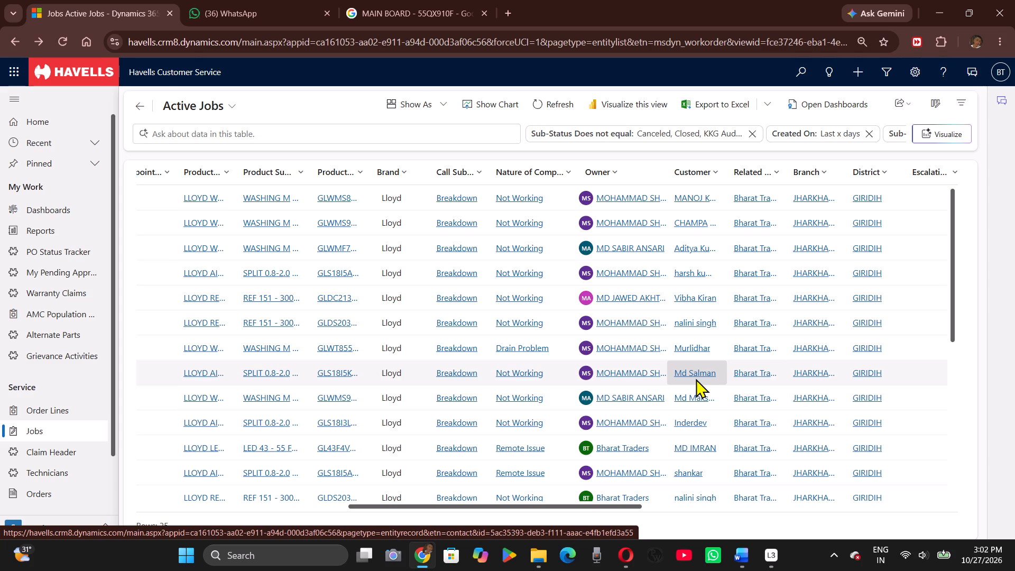
{"action": "scroll", "coordinate": [696, 379], "scroll_direction": "up", "scroll_amount": 2}
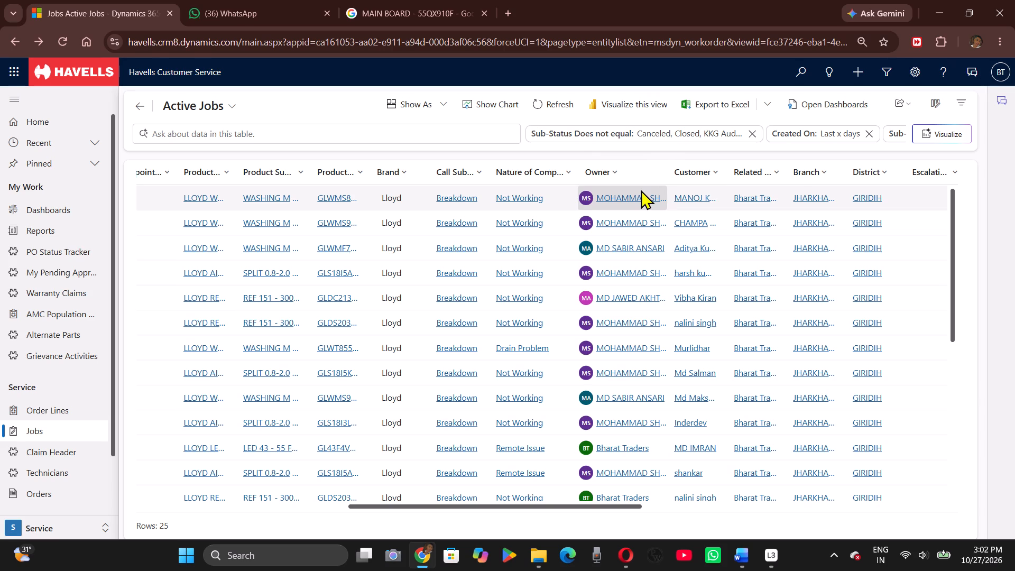
{"action": "triple_click", "coordinate": [555, 198]}
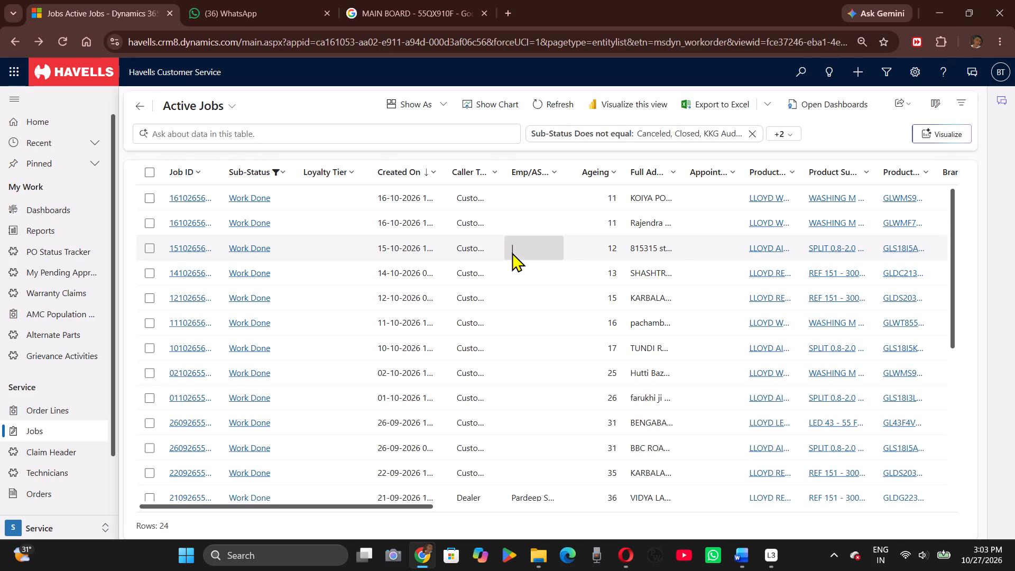
{"action": "scroll", "coordinate": [640, 240], "scroll_direction": "left", "scroll_amount": 4}
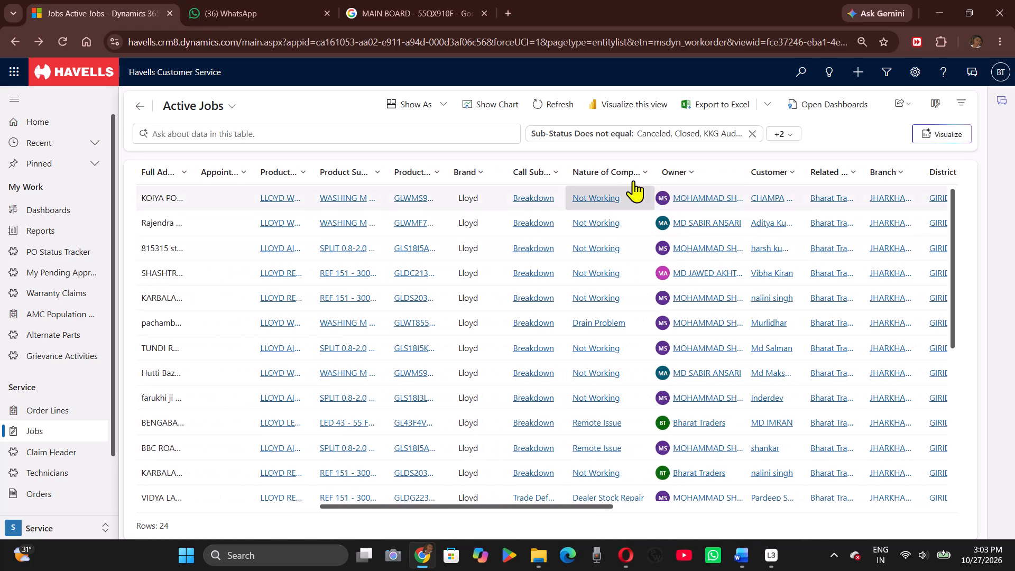
{"action": "triple_click", "coordinate": [636, 196]}
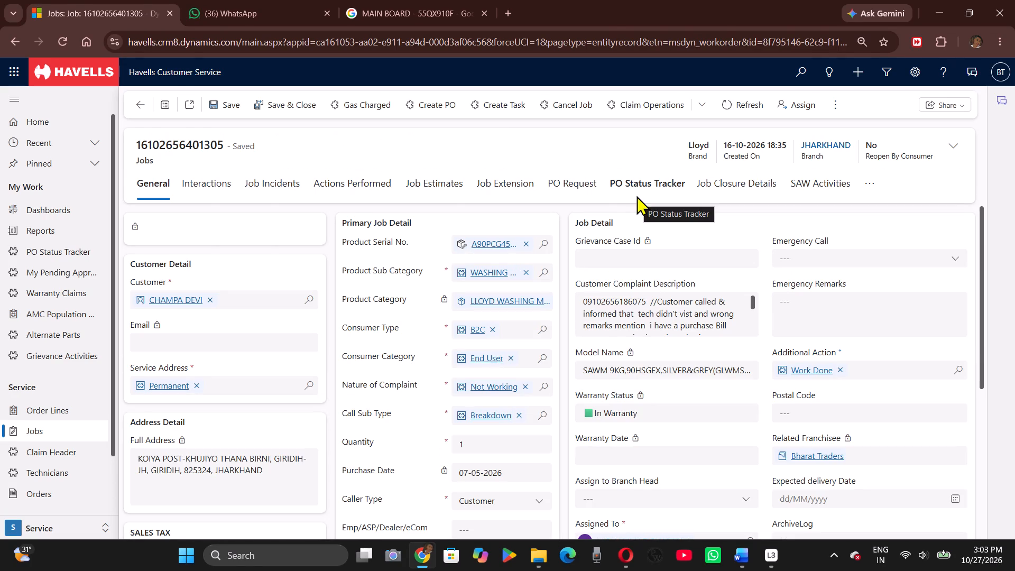
{"action": "left_click", "coordinate": [728, 188]}
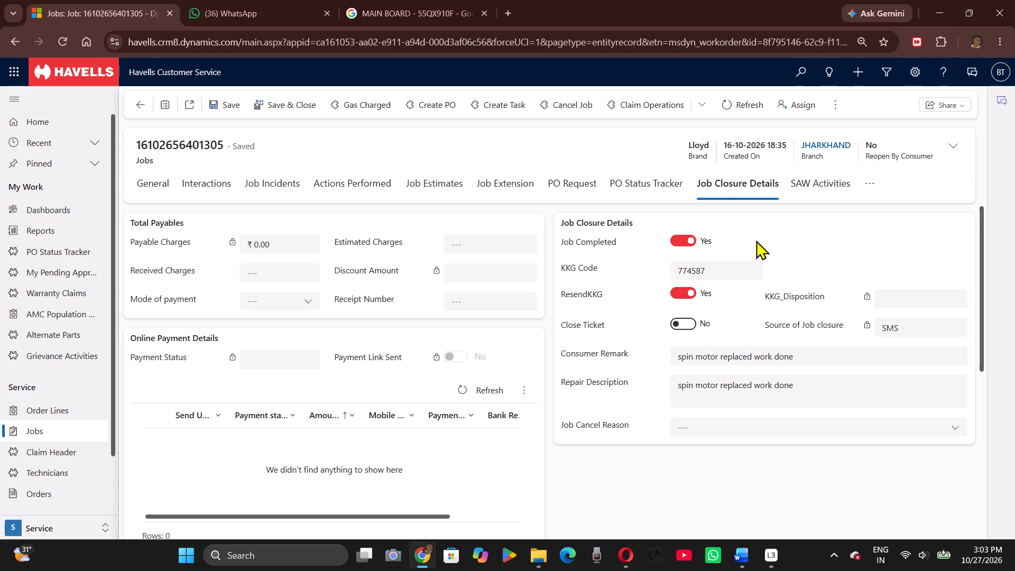
{"action": "left_click", "coordinate": [256, 105]}
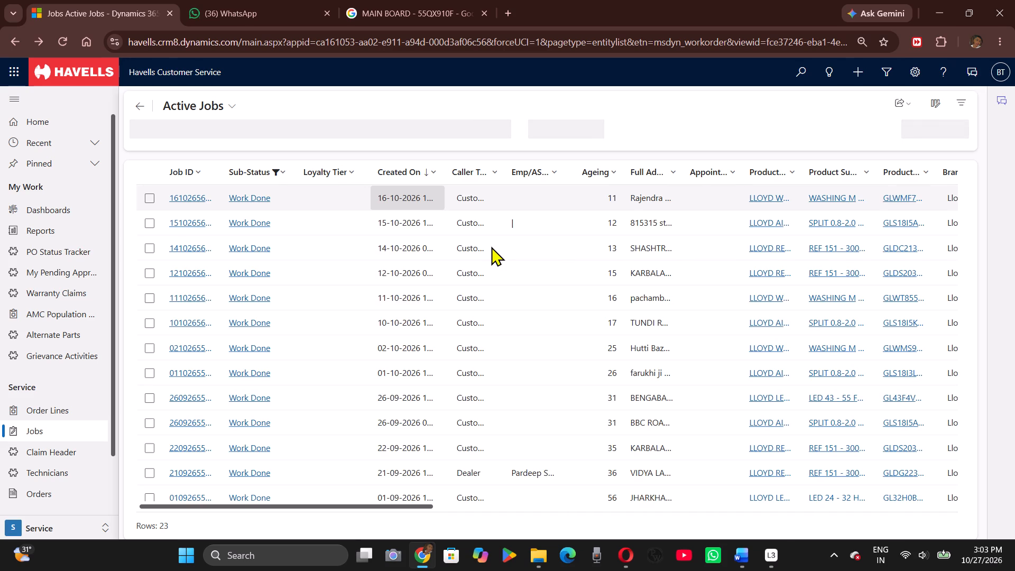
{"action": "scroll", "coordinate": [491, 246], "scroll_direction": "left", "scroll_amount": 5}
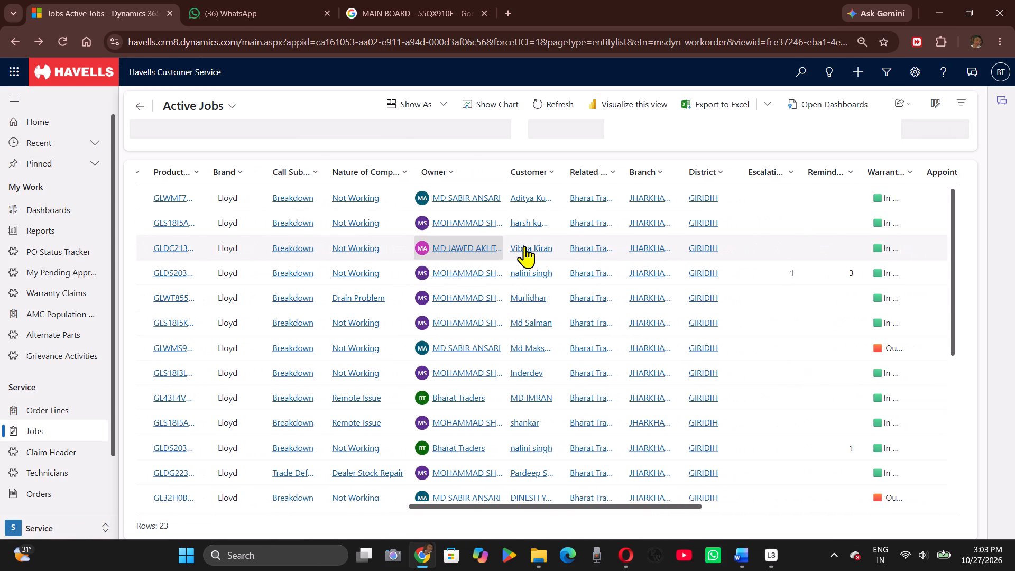
{"action": "scroll", "coordinate": [524, 246], "scroll_direction": "right", "scroll_amount": 2}
{"action": "scroll", "coordinate": [524, 246], "scroll_direction": "up", "scroll_amount": 1}
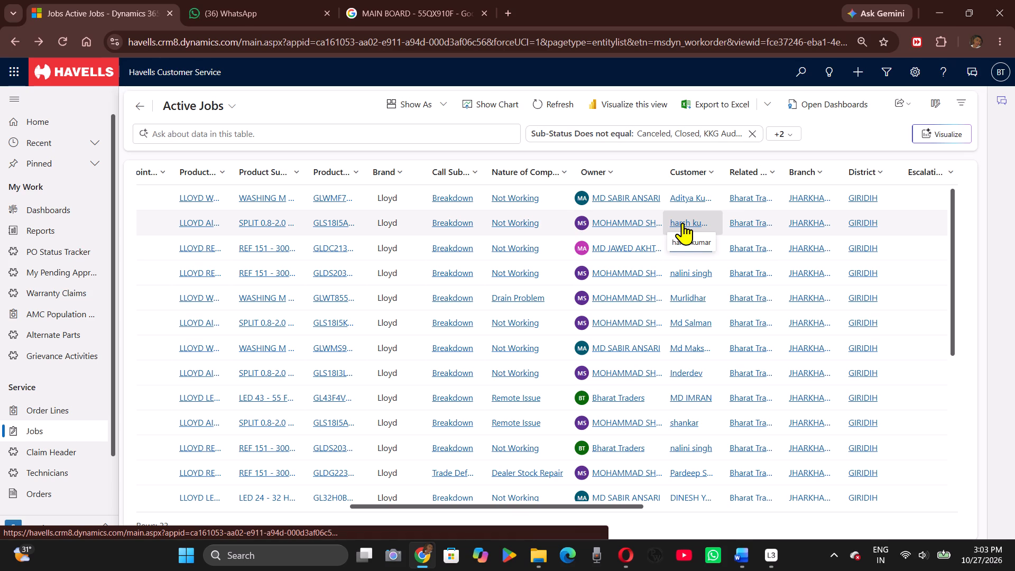
{"action": "scroll", "coordinate": [414, 253], "scroll_direction": "right", "scroll_amount": 1}
{"action": "scroll", "coordinate": [414, 253], "scroll_direction": "left", "scroll_amount": 1}
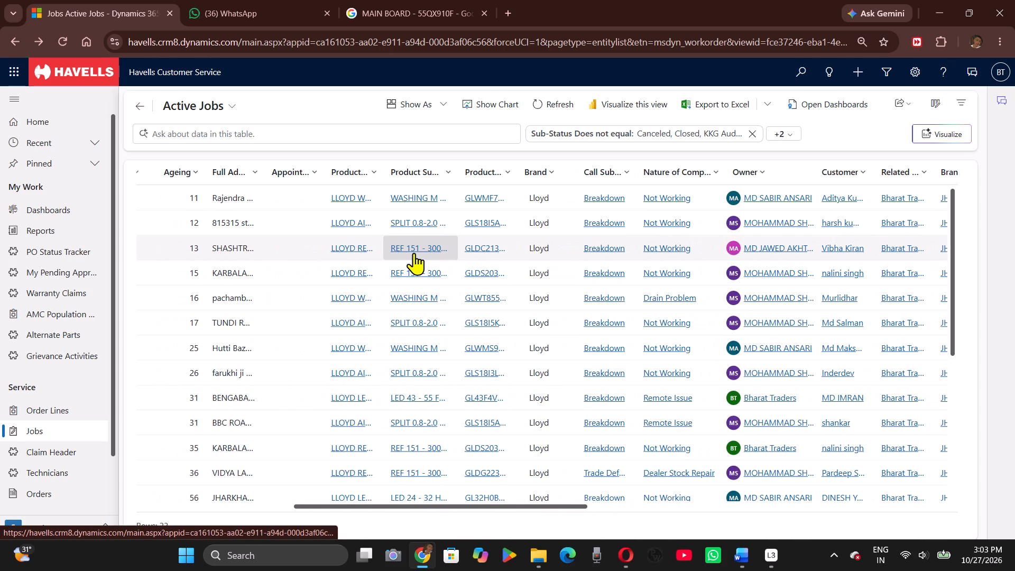
{"action": "scroll", "coordinate": [414, 253], "scroll_direction": "left", "scroll_amount": 1}
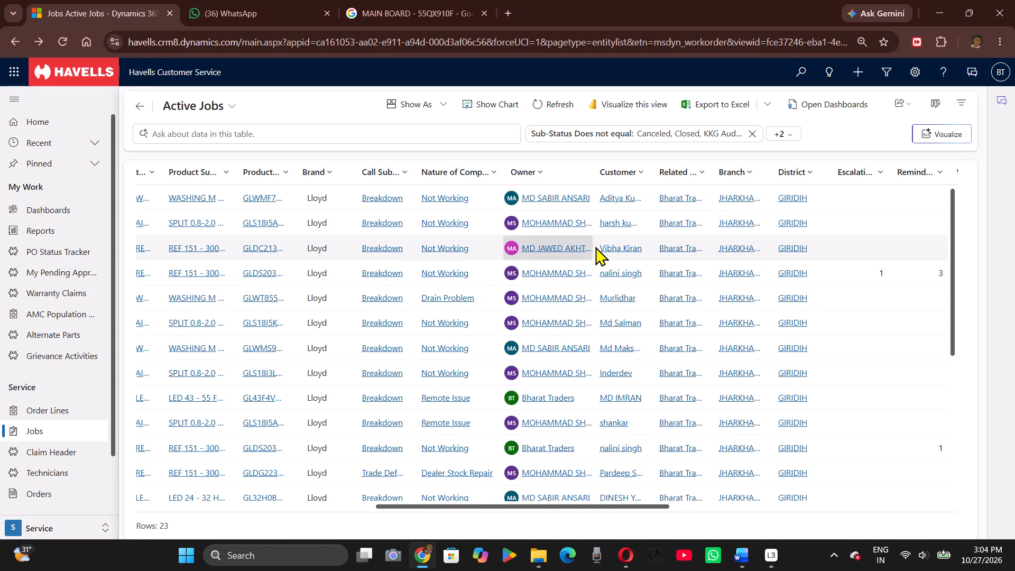
{"action": "scroll", "coordinate": [595, 246], "scroll_direction": "right", "scroll_amount": 1}
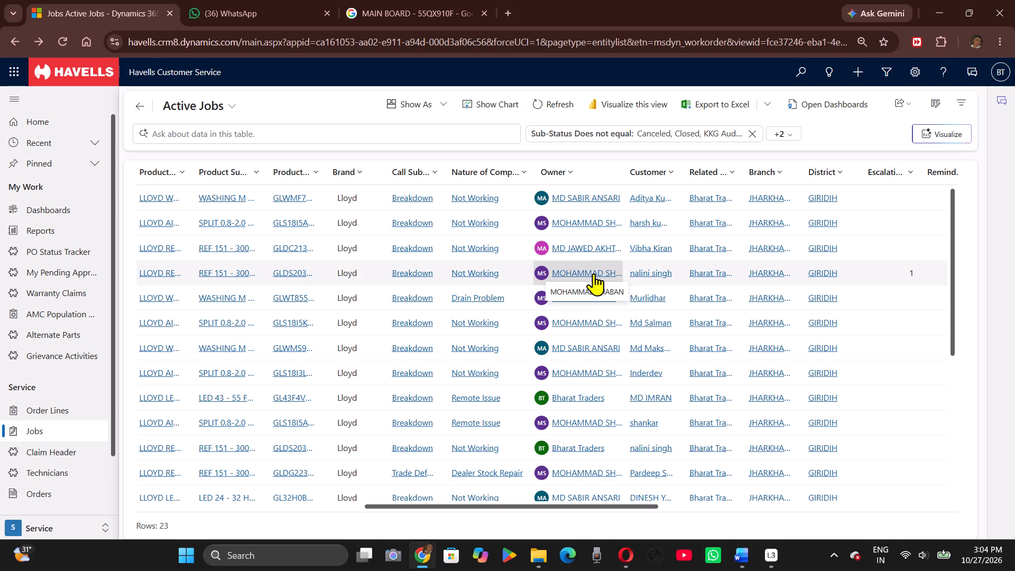
{"action": "triple_click", "coordinate": [372, 278]}
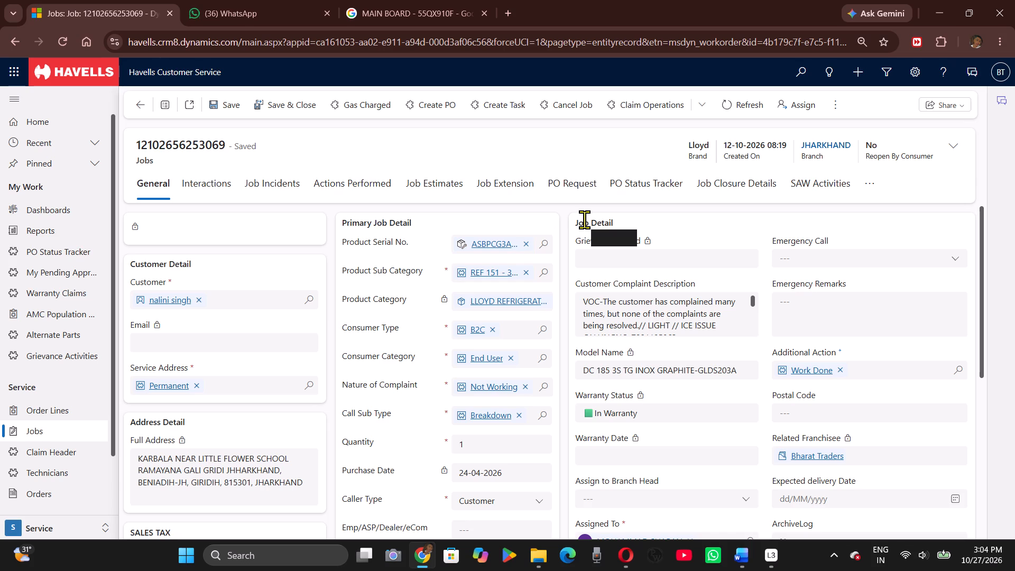
{"action": "left_click", "coordinate": [726, 188]}
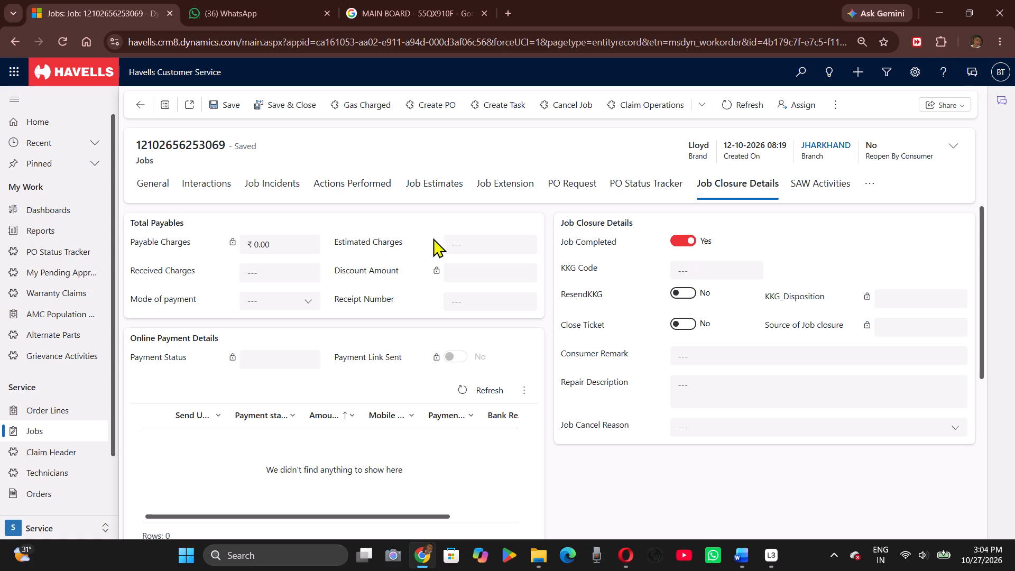
{"action": "left_click", "coordinate": [153, 183]}
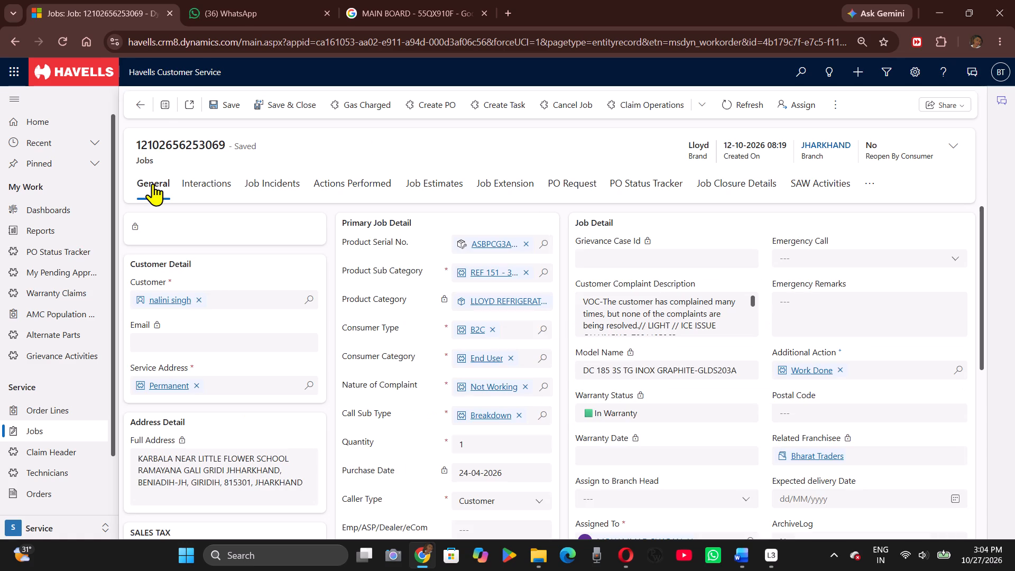
{"action": "left_click", "coordinate": [137, 103]}
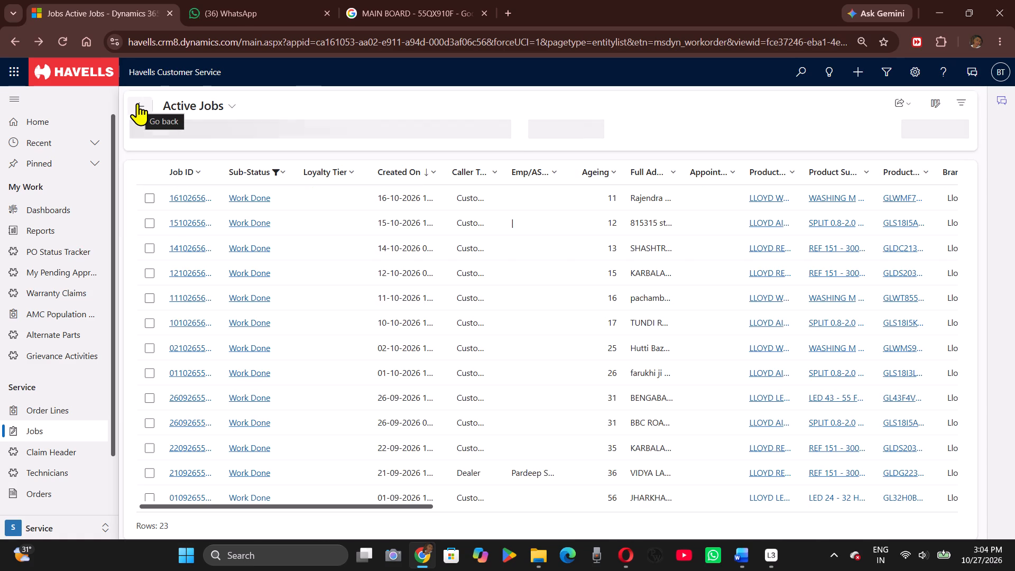
{"action": "scroll", "coordinate": [342, 229], "scroll_direction": "left", "scroll_amount": 4}
{"action": "scroll", "coordinate": [342, 229], "scroll_direction": "up", "scroll_amount": 1}
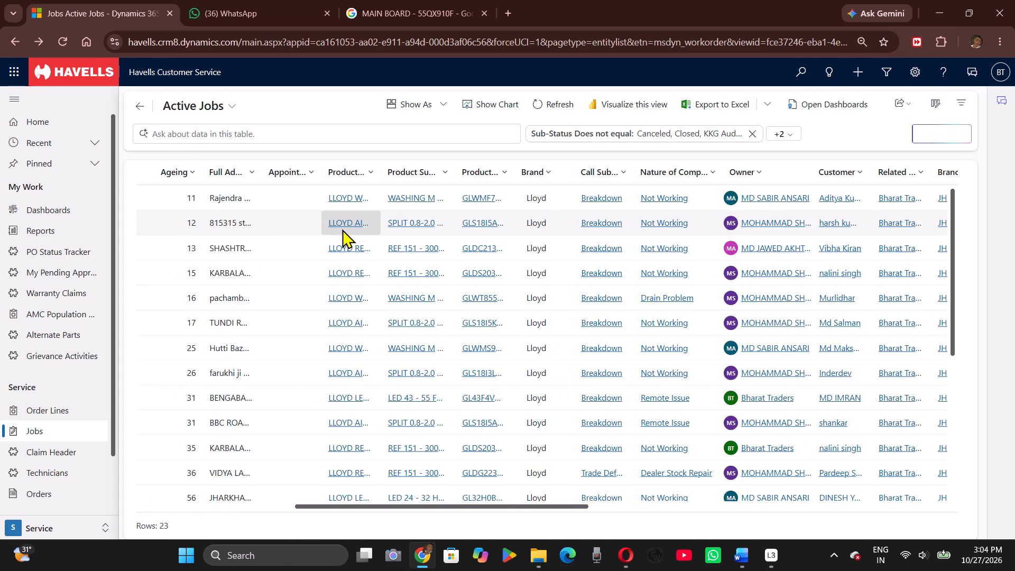
{"action": "scroll", "coordinate": [342, 229], "scroll_direction": "up", "scroll_amount": 1}
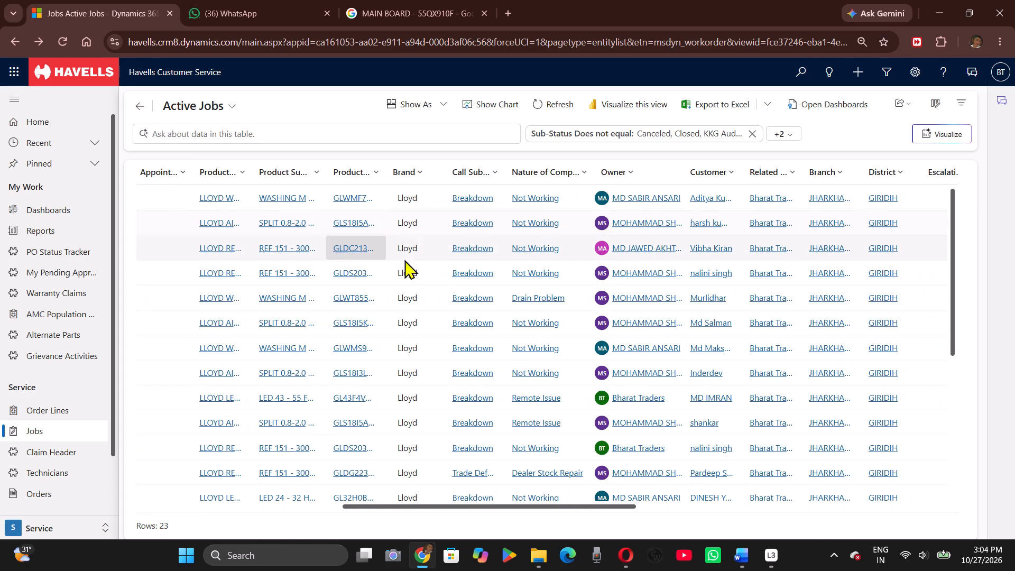
{"action": "scroll", "coordinate": [432, 297], "scroll_direction": "right", "scroll_amount": 1}
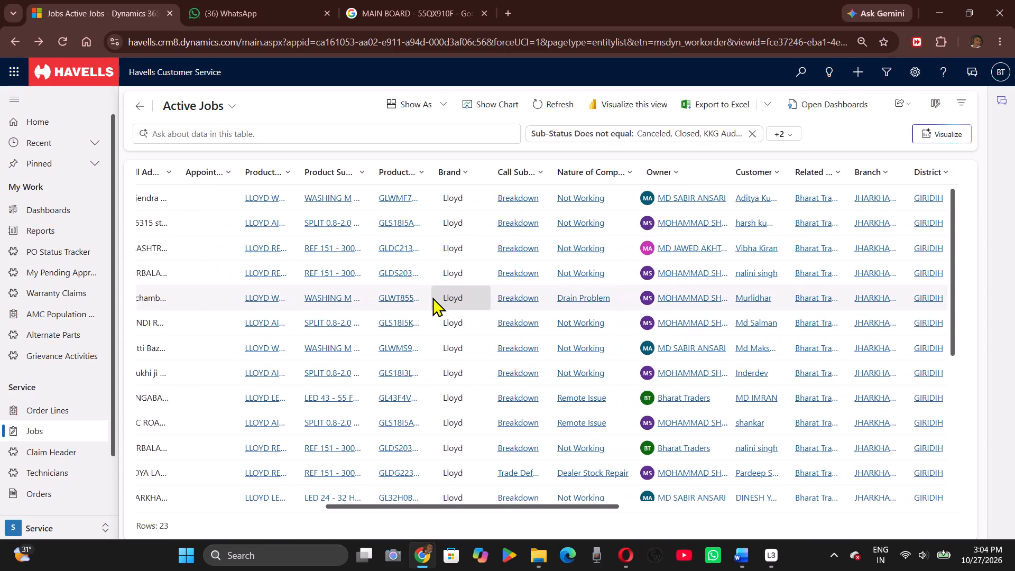
{"action": "scroll", "coordinate": [432, 297], "scroll_direction": "right", "scroll_amount": 4}
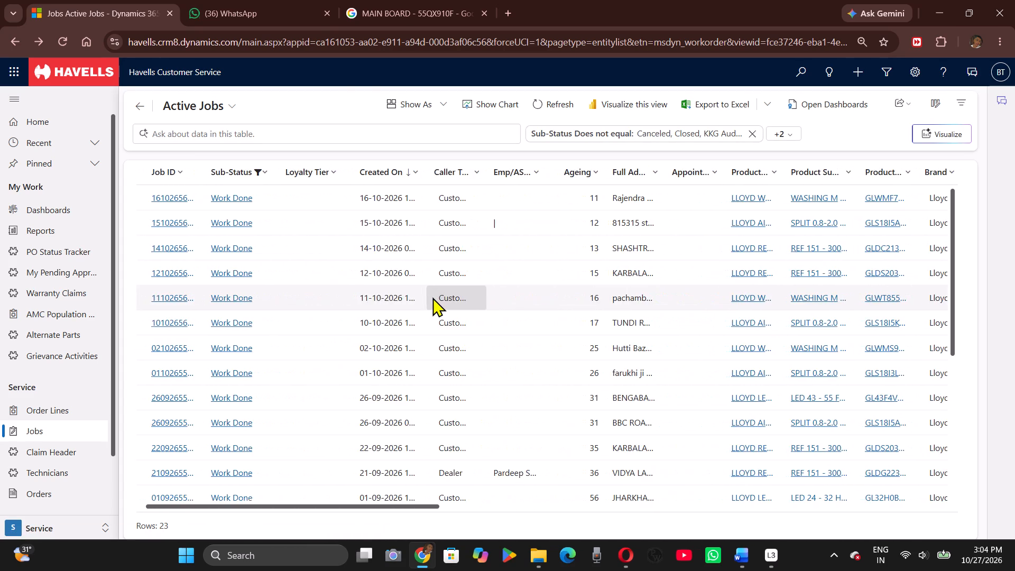
{"action": "scroll", "coordinate": [432, 297], "scroll_direction": "left", "scroll_amount": 4}
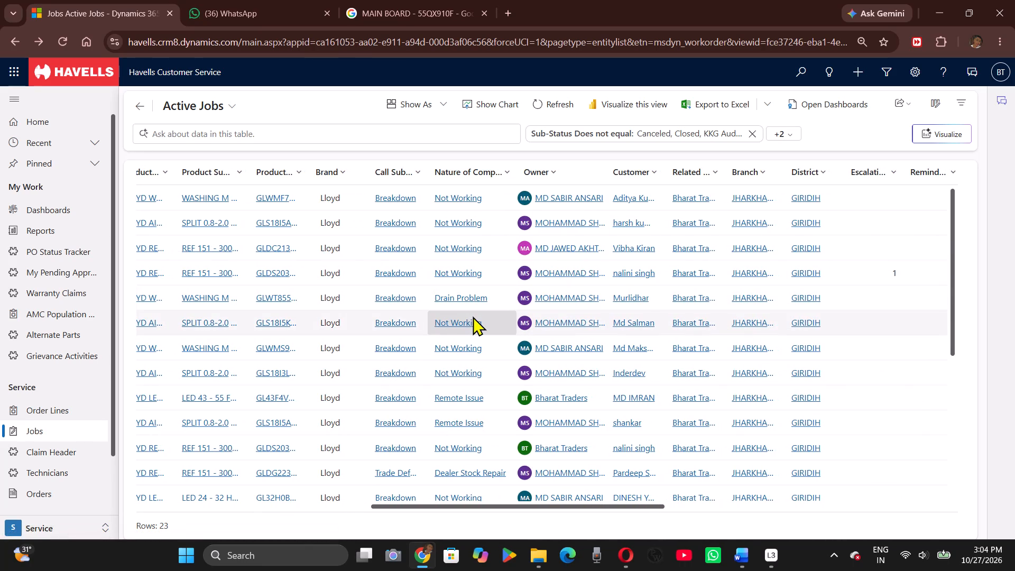
{"action": "triple_click", "coordinate": [345, 322]}
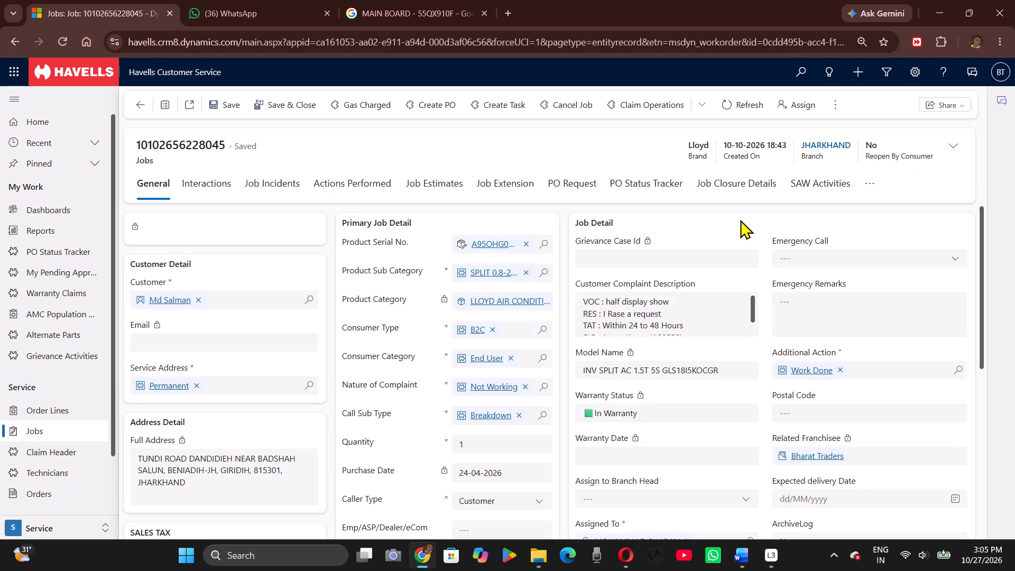
{"action": "left_click", "coordinate": [720, 186]}
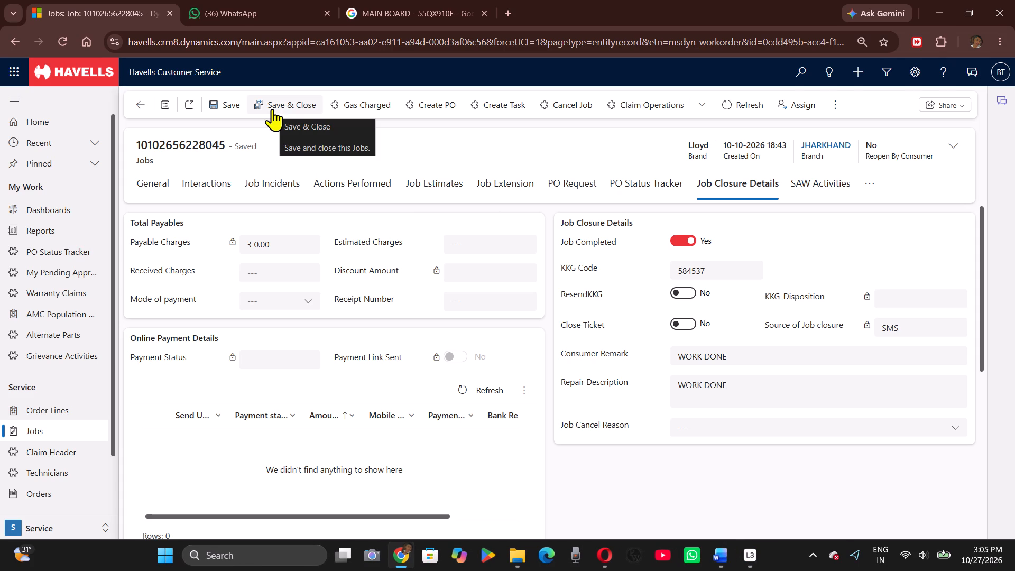
{"action": "left_click", "coordinate": [161, 184]}
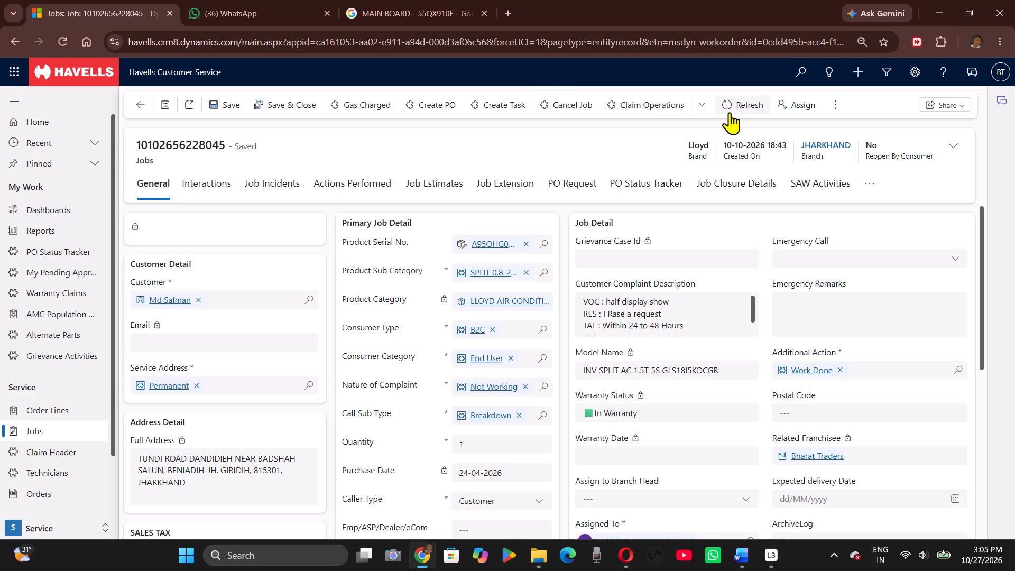
{"action": "left_click", "coordinate": [736, 112]}
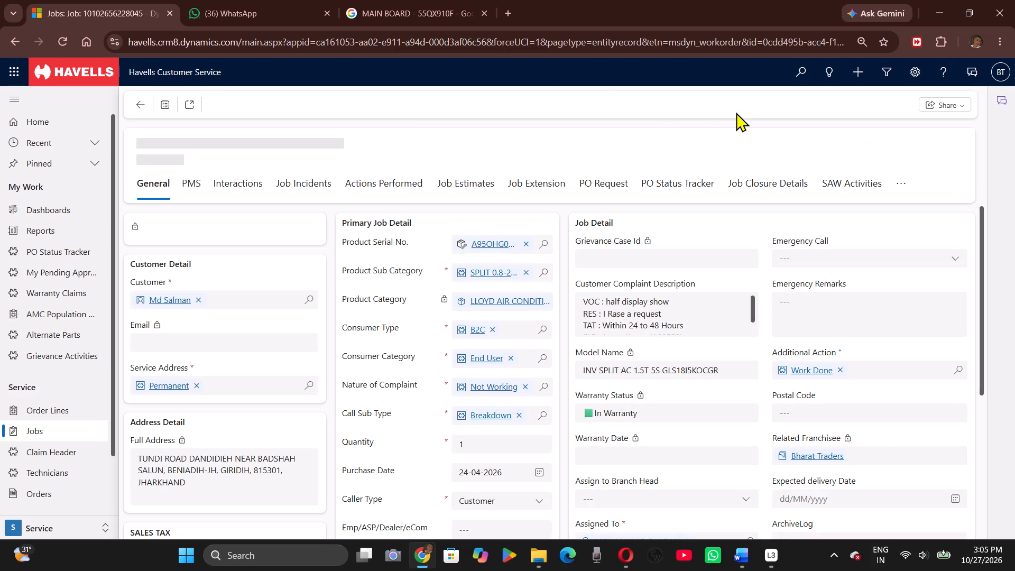
{"action": "left_click", "coordinate": [736, 112]}
{"action": "left_click", "coordinate": [736, 112]}
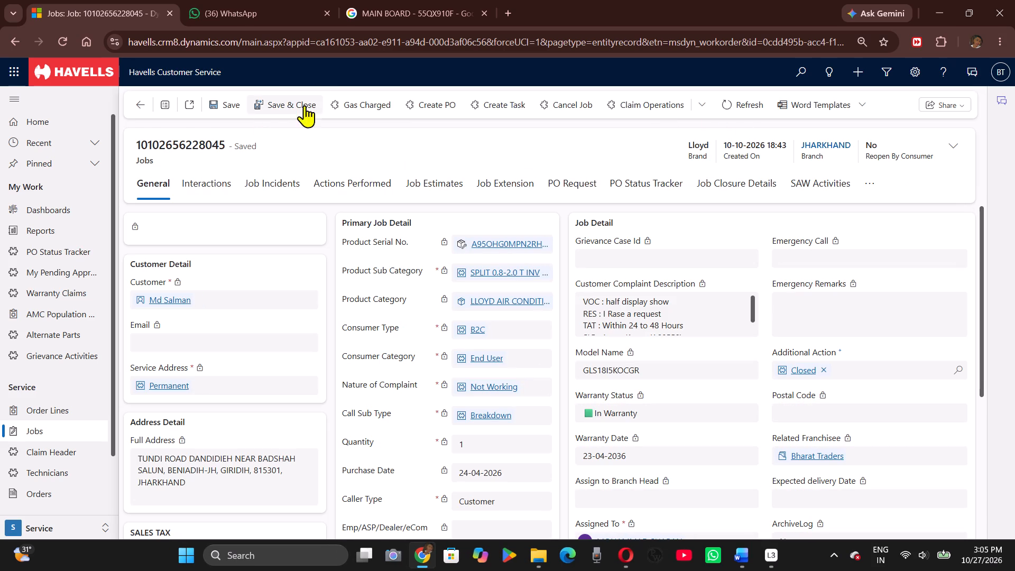
{"action": "left_click", "coordinate": [285, 106]}
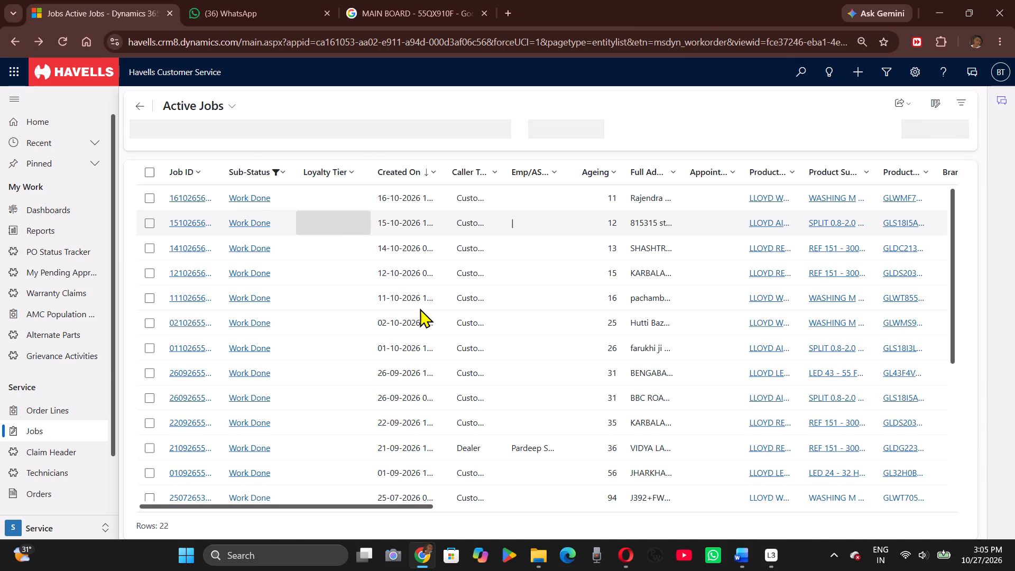
{"action": "scroll", "coordinate": [420, 308], "scroll_direction": "left", "scroll_amount": 6}
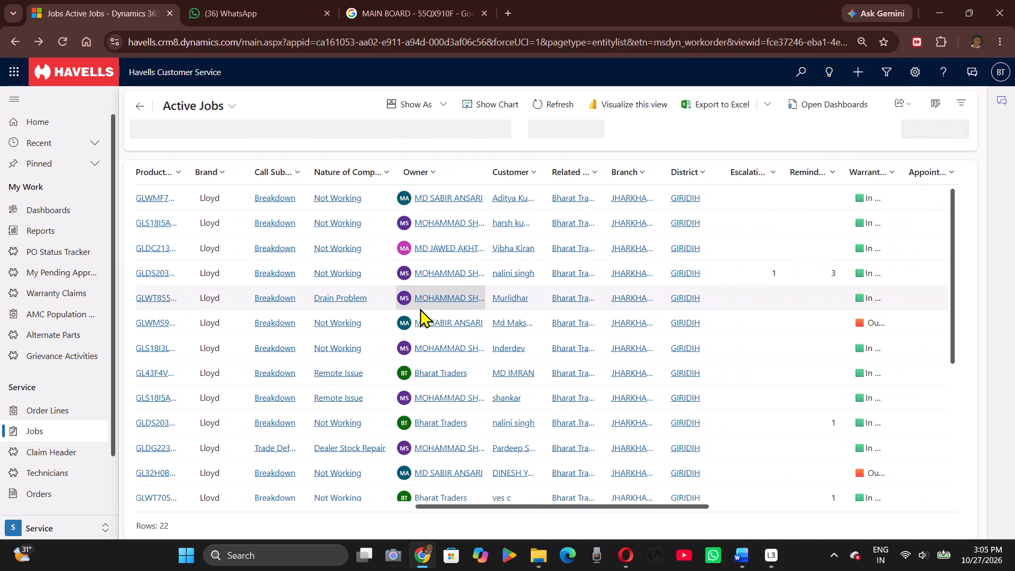
{"action": "scroll", "coordinate": [420, 308], "scroll_direction": "left", "scroll_amount": 2}
{"action": "scroll", "coordinate": [420, 308], "scroll_direction": "right", "scroll_amount": 1}
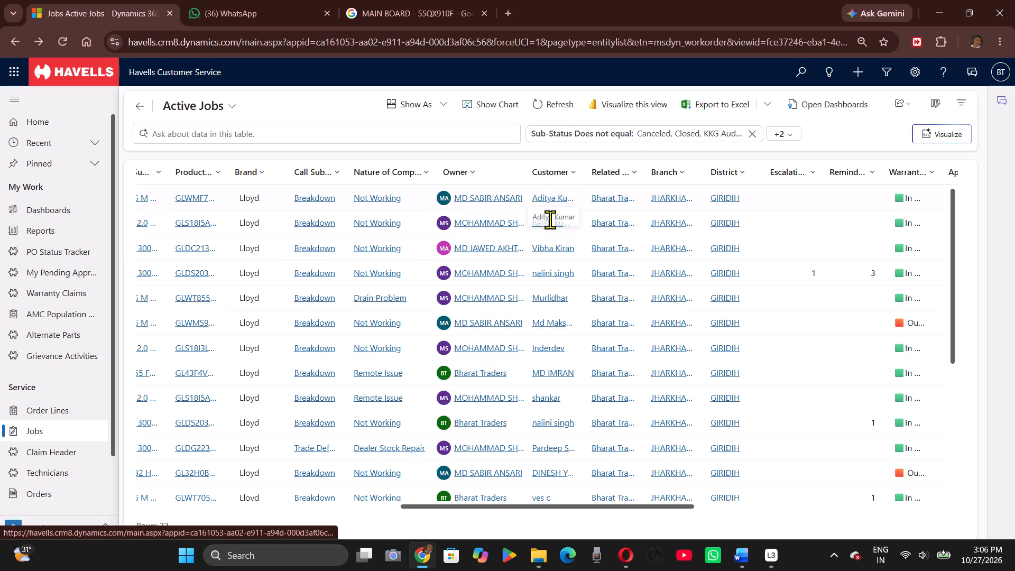
{"action": "scroll", "coordinate": [476, 294], "scroll_direction": "down", "scroll_amount": 4}
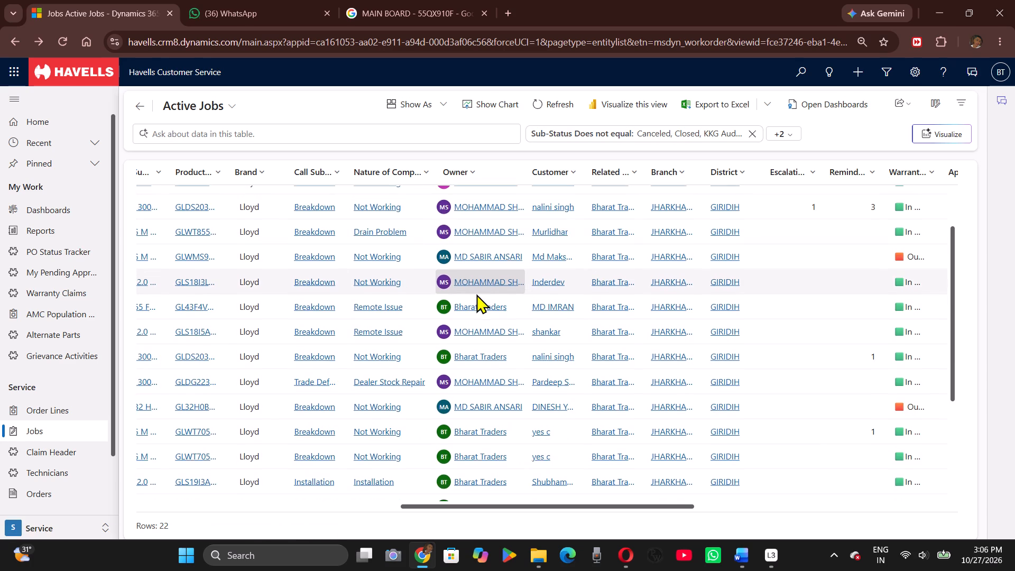
{"action": "scroll", "coordinate": [476, 294], "scroll_direction": "down", "scroll_amount": 2}
{"action": "scroll", "coordinate": [456, 404], "scroll_direction": "right", "scroll_amount": 1}
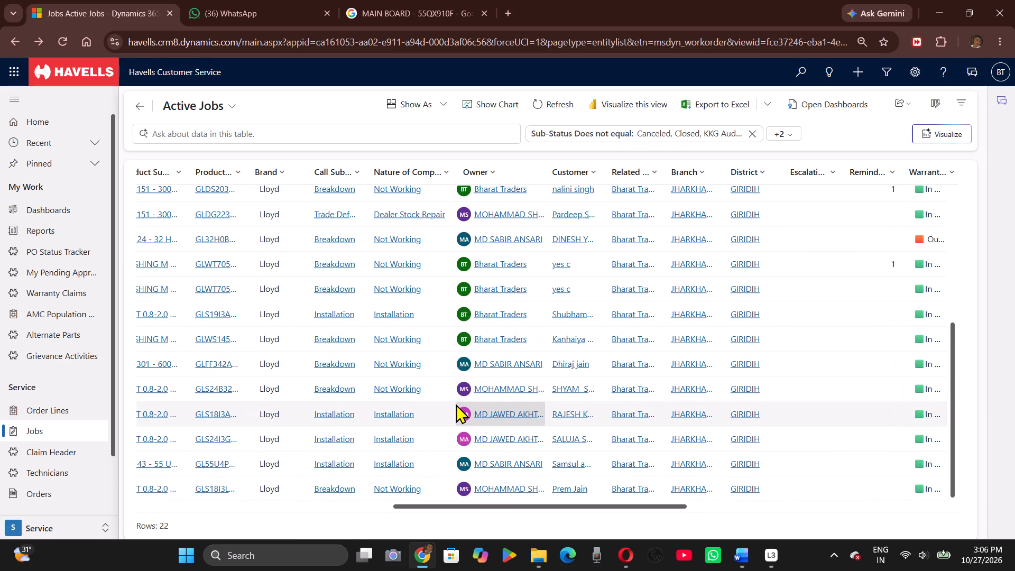
{"action": "scroll", "coordinate": [456, 404], "scroll_direction": "right", "scroll_amount": 1}
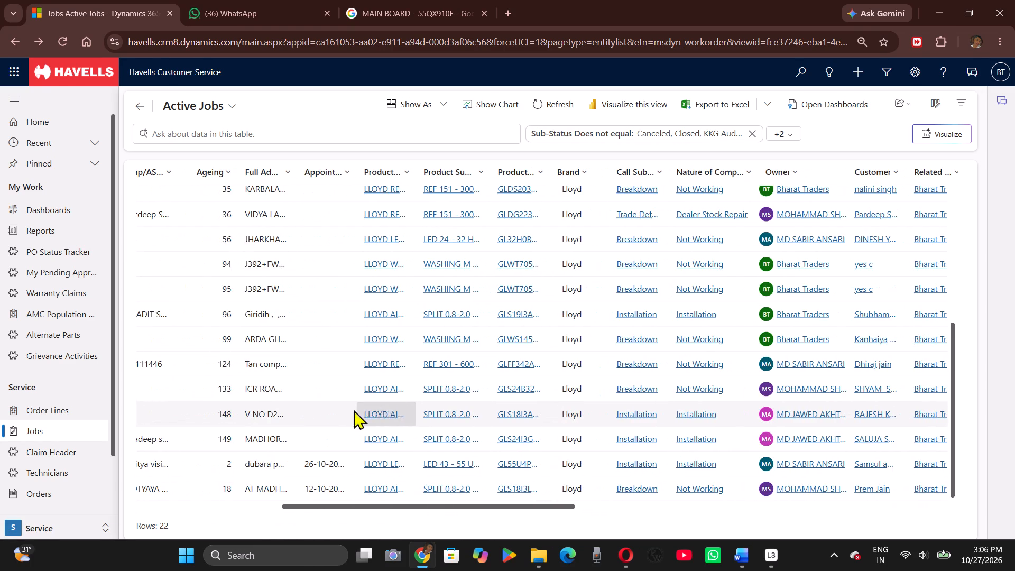
{"action": "triple_click", "coordinate": [325, 411]}
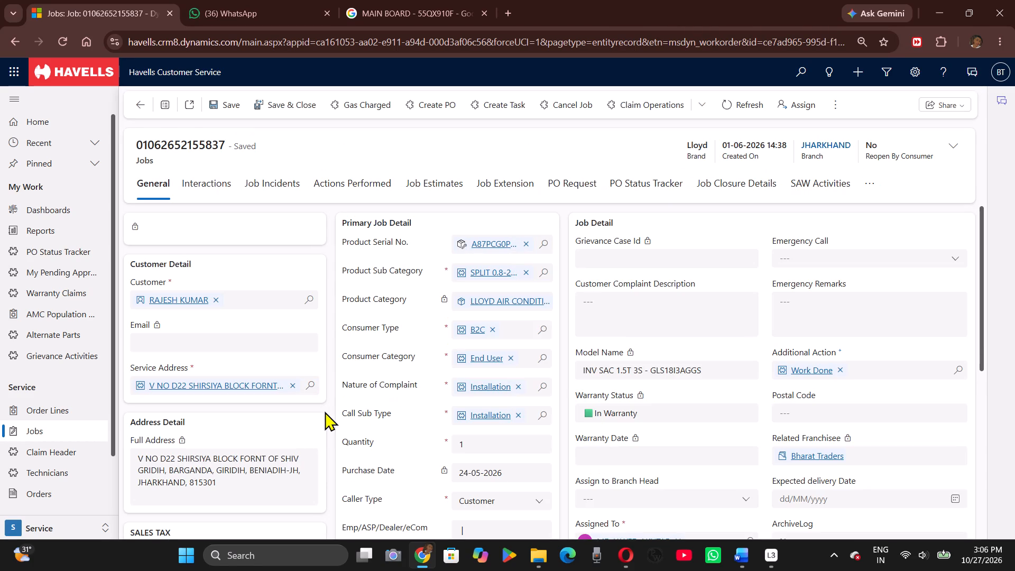
{"action": "left_click", "coordinate": [723, 190]}
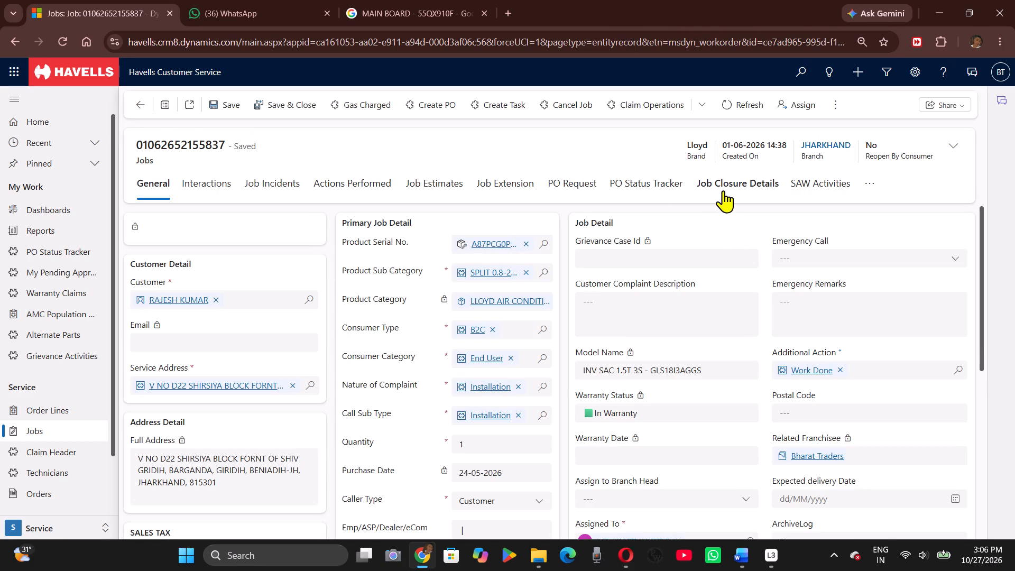